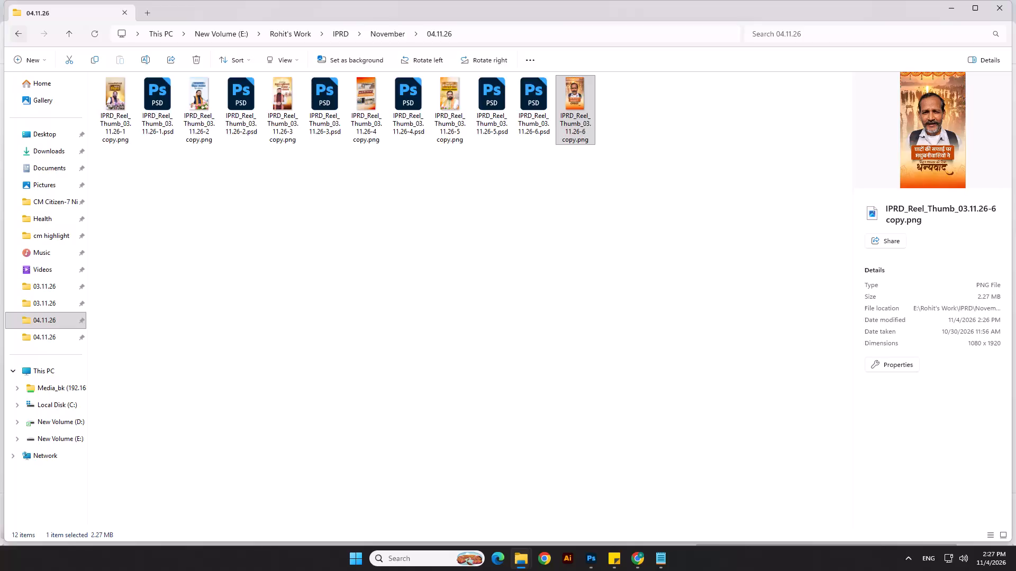
# Open the Transport folder inside Rohit's Work on New Volume (E:).
pyautogui.click(22, 41)
pyautogui.click(477, 402)
pyautogui.click(35, 368)
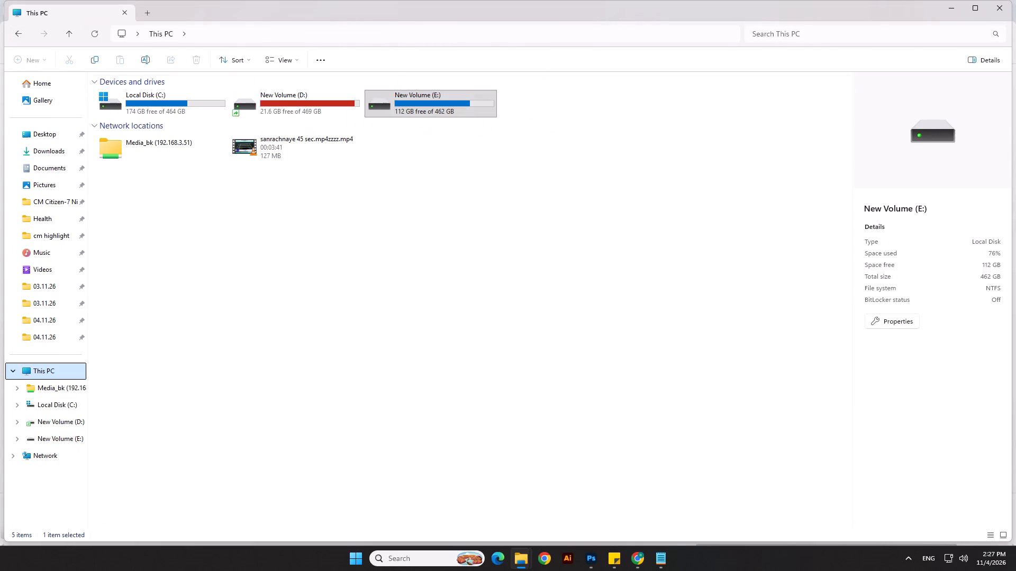
pyautogui.doubleClick(380, 98)
pyautogui.doubleClick(332, 129)
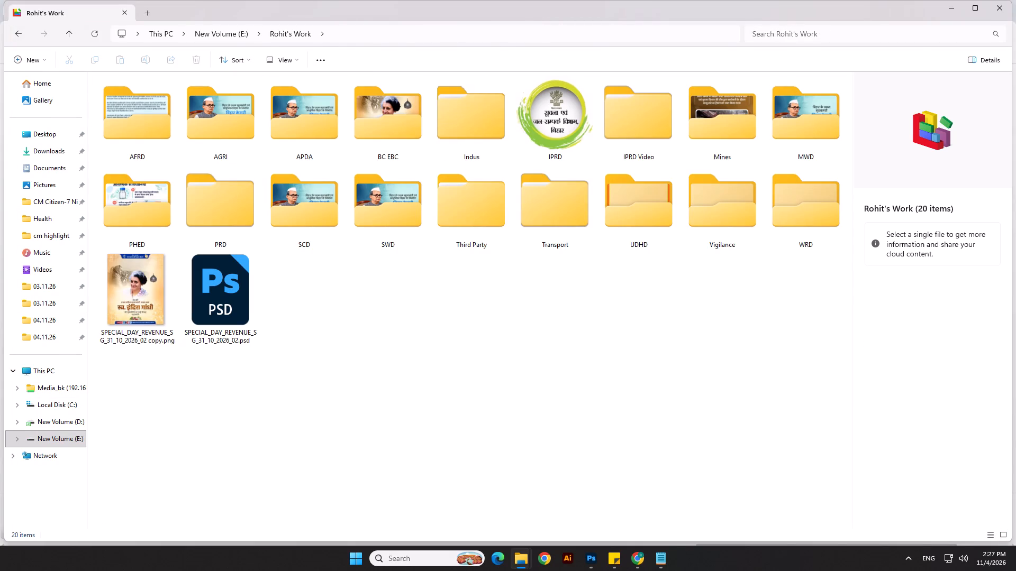
pyautogui.click(472, 206)
pyautogui.doubleClick(574, 216)
# Create a new folder named 04.11.26 in the Transport folder and open it.
pyautogui.rightClick(332, 274)
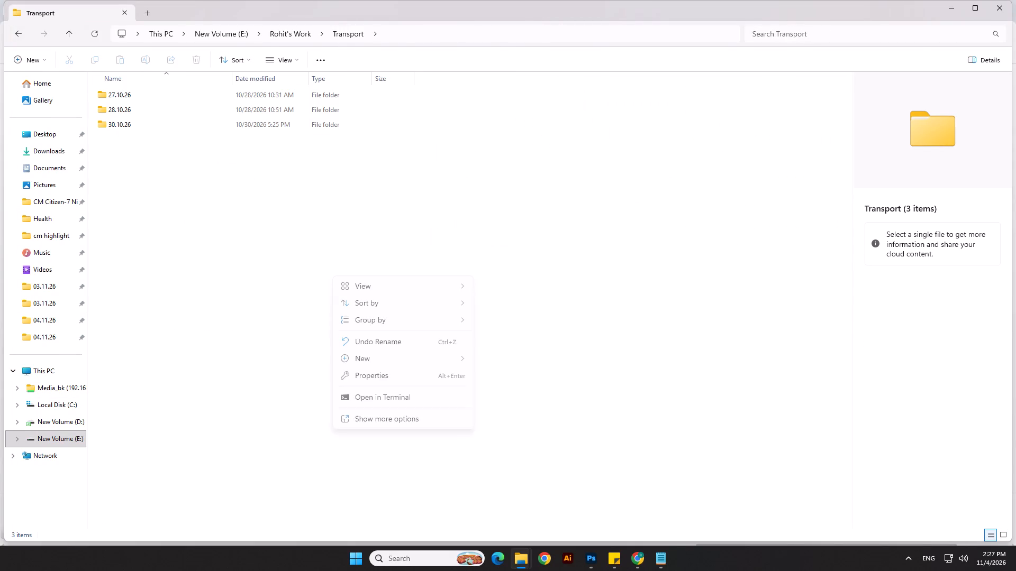
pyautogui.click(378, 360)
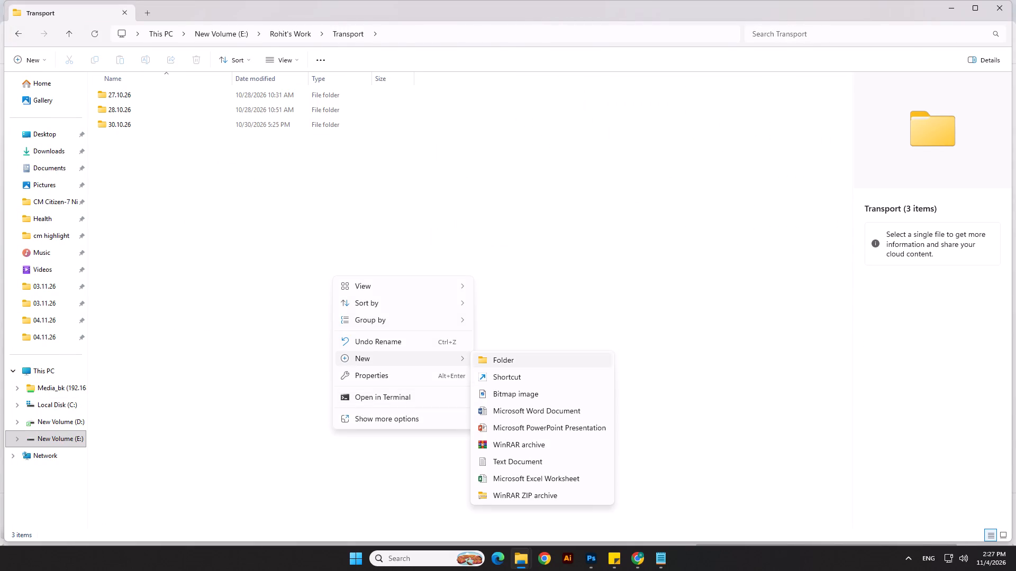
pyautogui.click(566, 360)
pyautogui.write('11.0')
pyautogui.press('BackSpace')
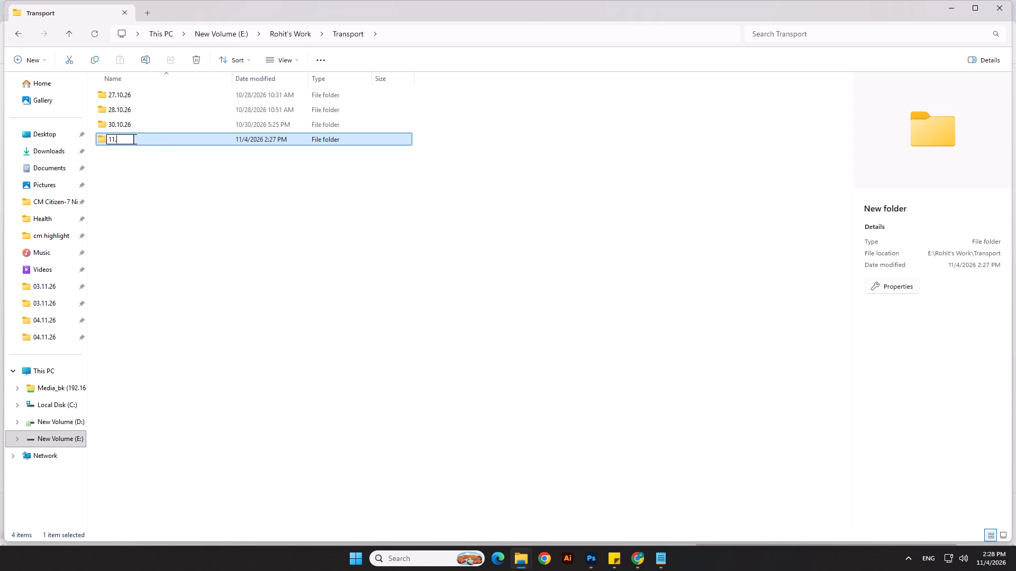
pyautogui.press('BackSpace')
pyautogui.press('BackSpace')
pyautogui.press('BackSpace')
pyautogui.press('BackSpace')
pyautogui.write('04.11.26')
pyautogui.press('Return')
pyautogui.press('Return')
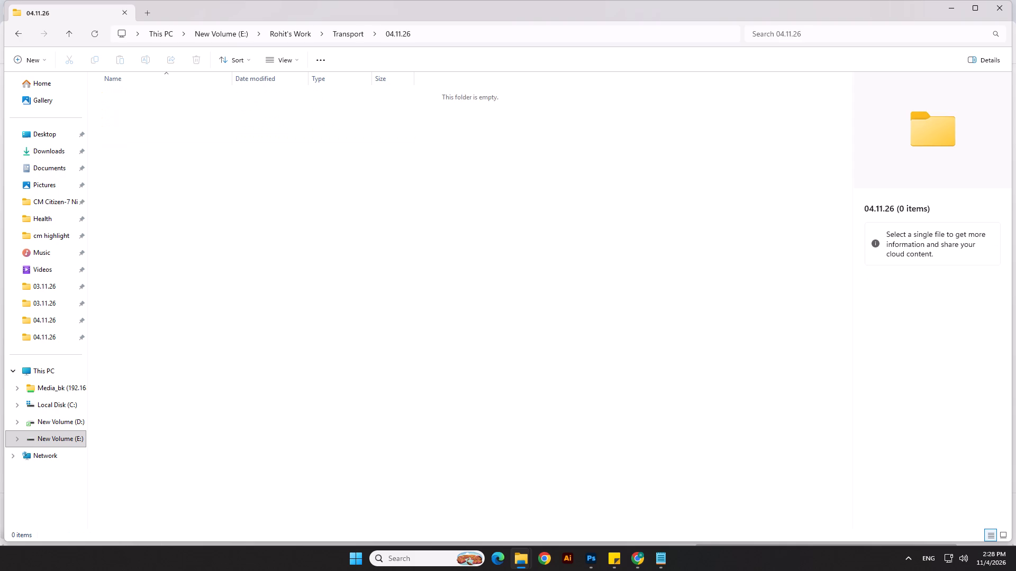
# Copy the Trans-01.psd file from the Transport folder's 28.10.26 subfolder.
pyautogui.click(22, 35)
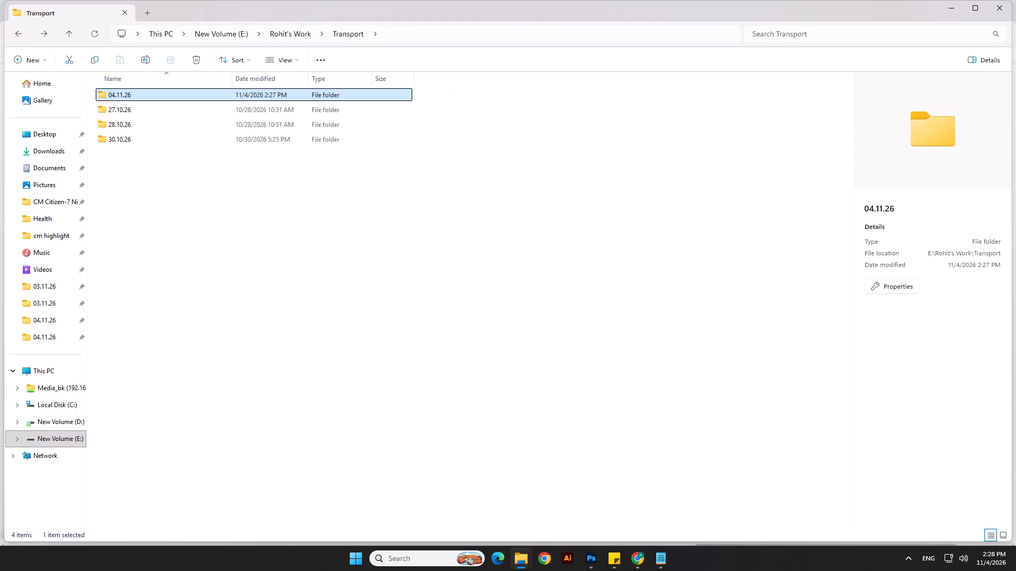
pyautogui.doubleClick(124, 127)
pyautogui.click(182, 110)
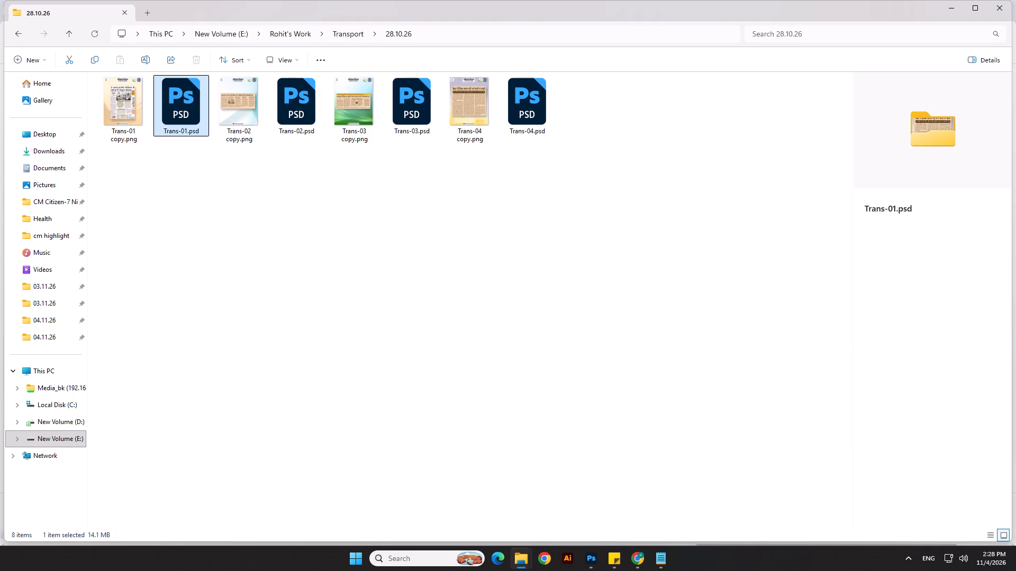
pyautogui.hotkey('ctrl', 'c')
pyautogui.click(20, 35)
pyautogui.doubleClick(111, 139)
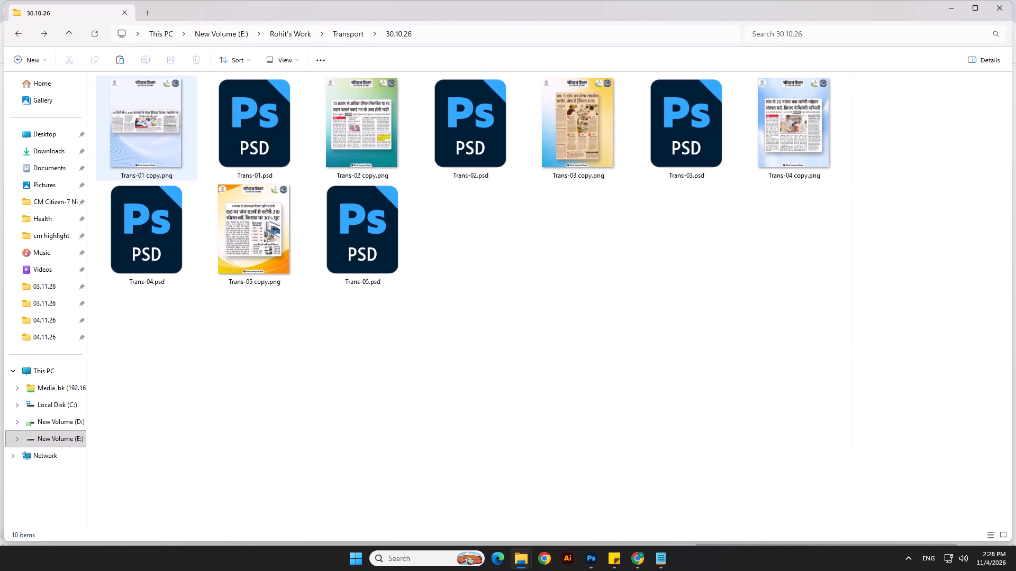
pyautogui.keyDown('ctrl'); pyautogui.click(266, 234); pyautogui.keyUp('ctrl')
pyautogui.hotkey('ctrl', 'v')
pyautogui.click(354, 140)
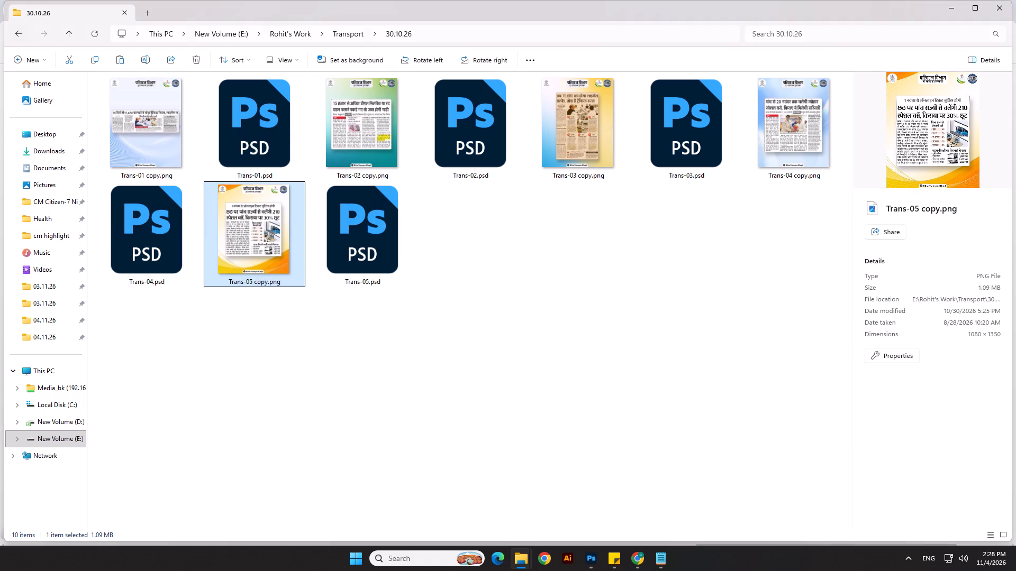
# Paste the copied Trans-01.psd into the Transport folder's 04.11.26 subfolder.
pyautogui.click(19, 42)
pyautogui.click(19, 38)
pyautogui.doubleClick(114, 99)
pyautogui.click(225, 242)
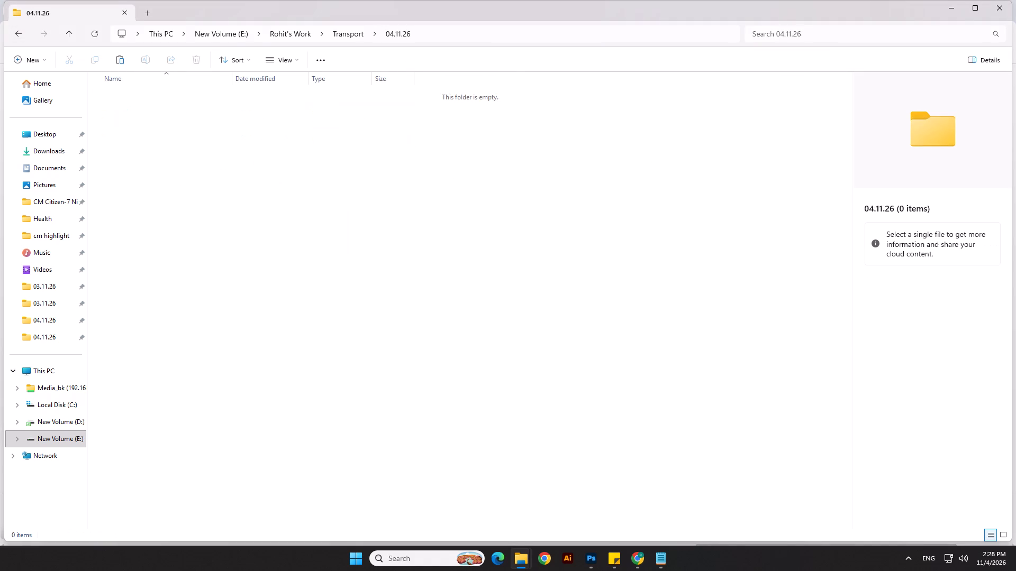
pyautogui.hotkey('ctrl', 'v')
# Open the Trans-01.psd copy from the 04.11.26 folder in Photoshop.
pyautogui.keyDown('ctrl'); pyautogui.scroll(20, 199, 99); pyautogui.keyUp('ctrl')
pyautogui.keyDown('ctrl'); pyautogui.scroll(2, 199, 99); pyautogui.keyUp('ctrl')
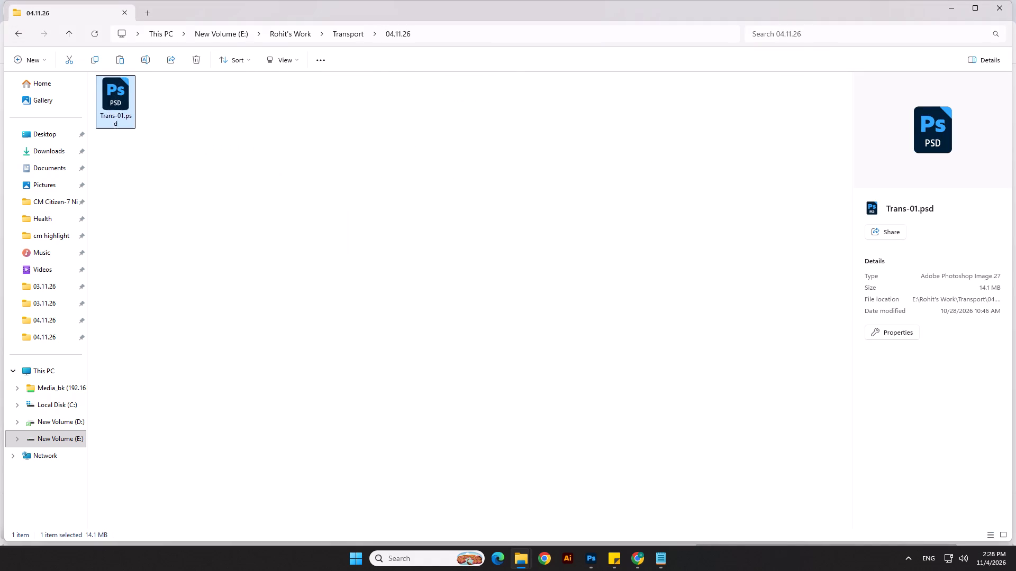
pyautogui.keyDown('ctrl'); pyautogui.scroll(3, 206, 98); pyautogui.keyUp('ctrl')
pyautogui.click(198, 213)
pyautogui.doubleClick(125, 114)
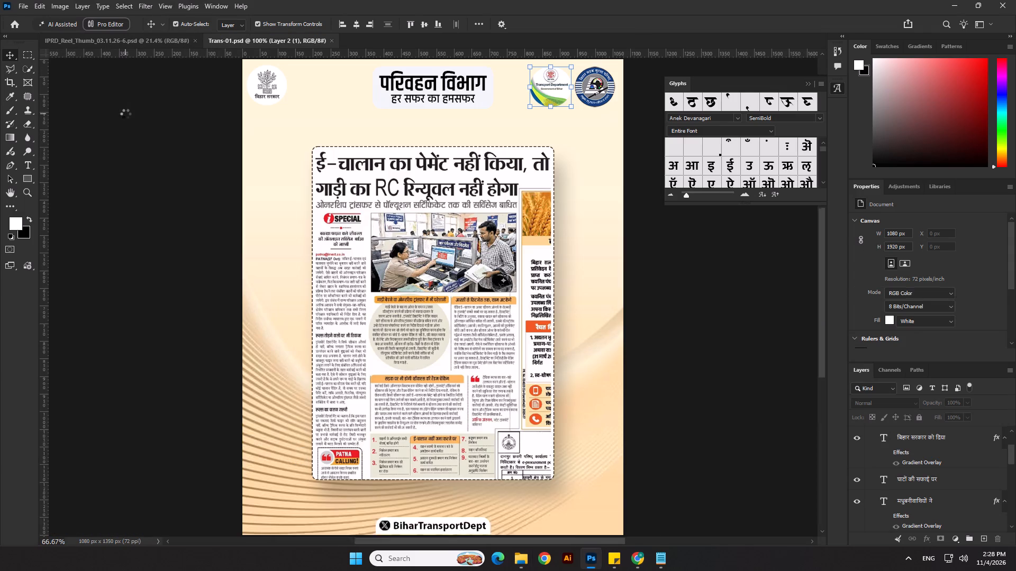
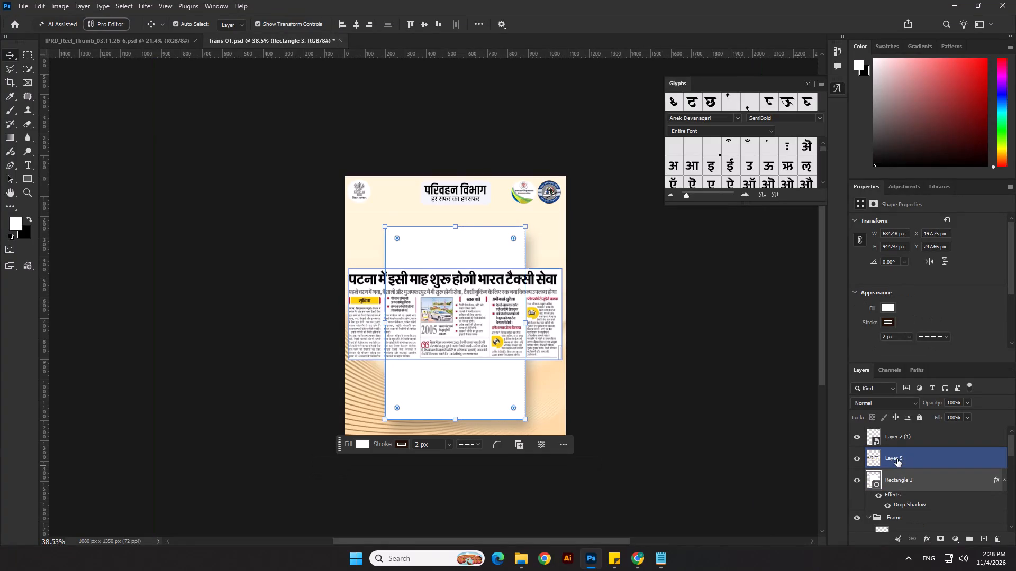
# Clip Layer 5, the newspaper clipping, to the white Rectangle 3 layer beneath it.
pyautogui.keyDown('alt'); pyautogui.click(895, 467); pyautogui.keyUp('alt')
# Resize the white Rectangle 3 around the whole newspaper clipping, to about 1054 px wide and 449 px high.
pyautogui.scroll(2, 509, 282)
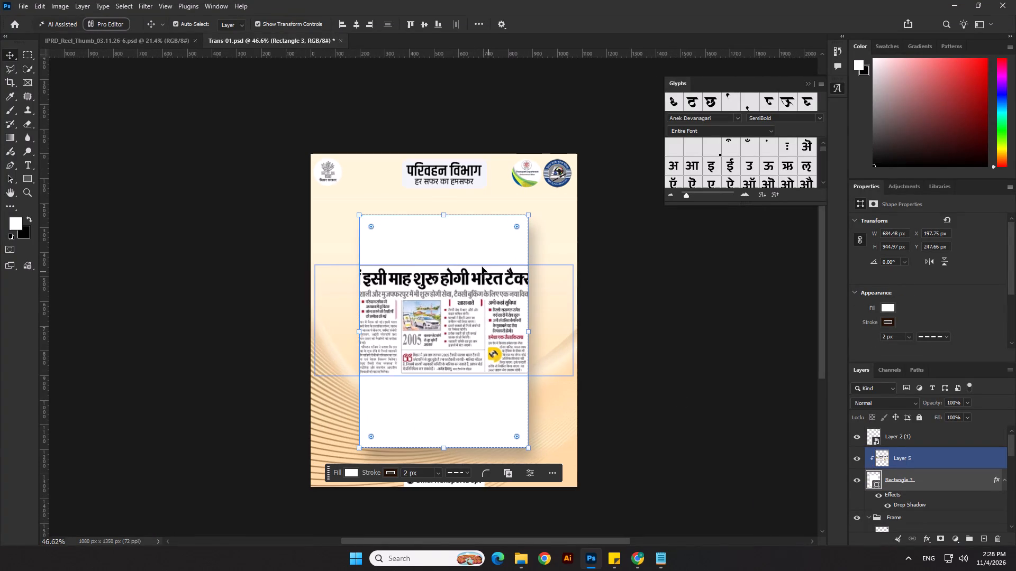
pyautogui.click(459, 242)
pyautogui.moveTo(443, 213); pyautogui.dragTo(436, 262)
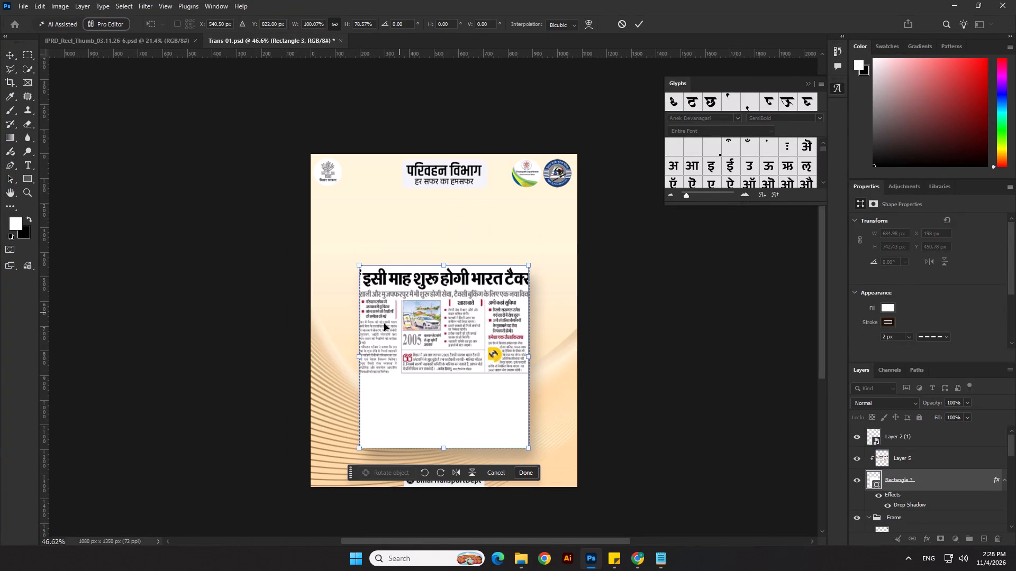
pyautogui.moveTo(358, 352); pyautogui.dragTo(307, 348)
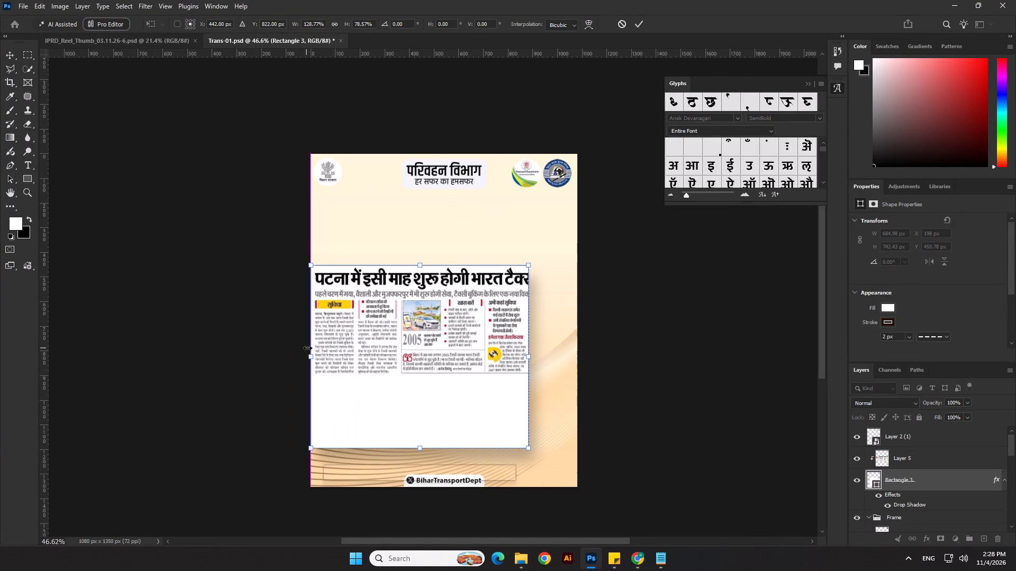
pyautogui.moveTo(307, 348); pyautogui.dragTo(306, 348)
pyautogui.moveTo(526, 354); pyautogui.dragTo(570, 360)
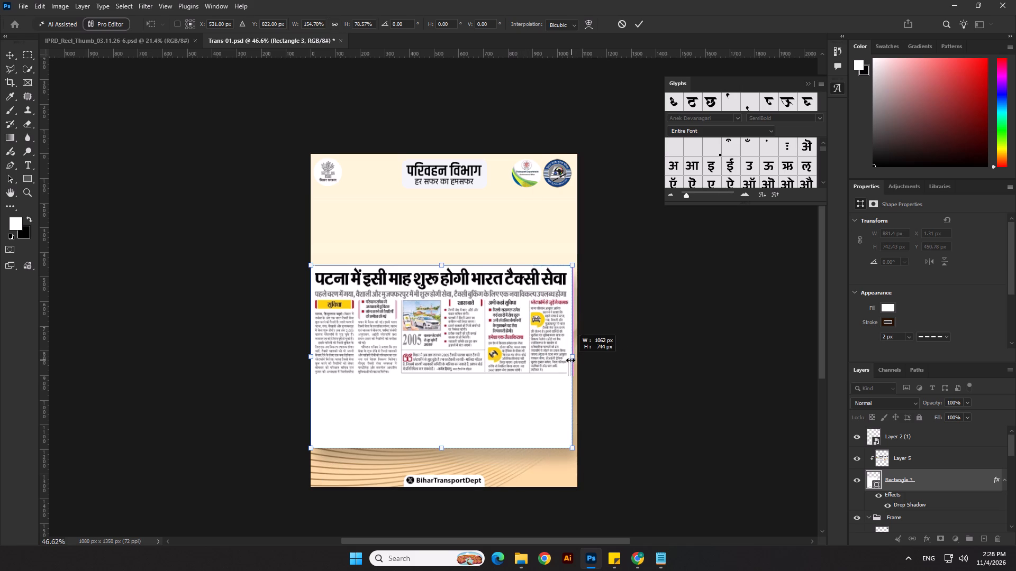
pyautogui.moveTo(570, 360); pyautogui.dragTo(566, 362)
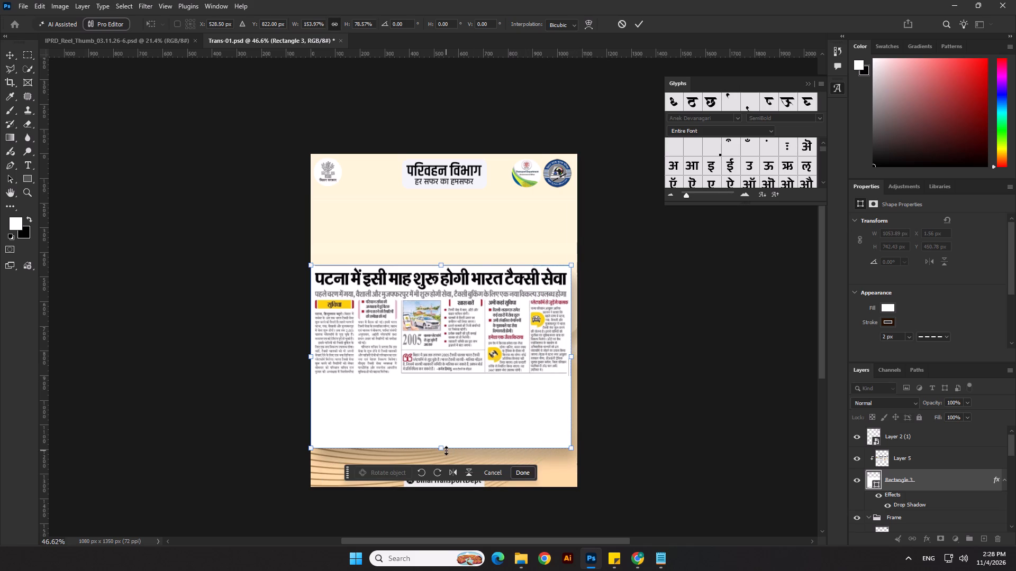
pyautogui.moveTo(446, 450); pyautogui.dragTo(450, 380)
# Tighten Rectangle 3's top and bottom edges around the clipping, to a height of about 438 px.
pyautogui.scroll(6, 436, 319)
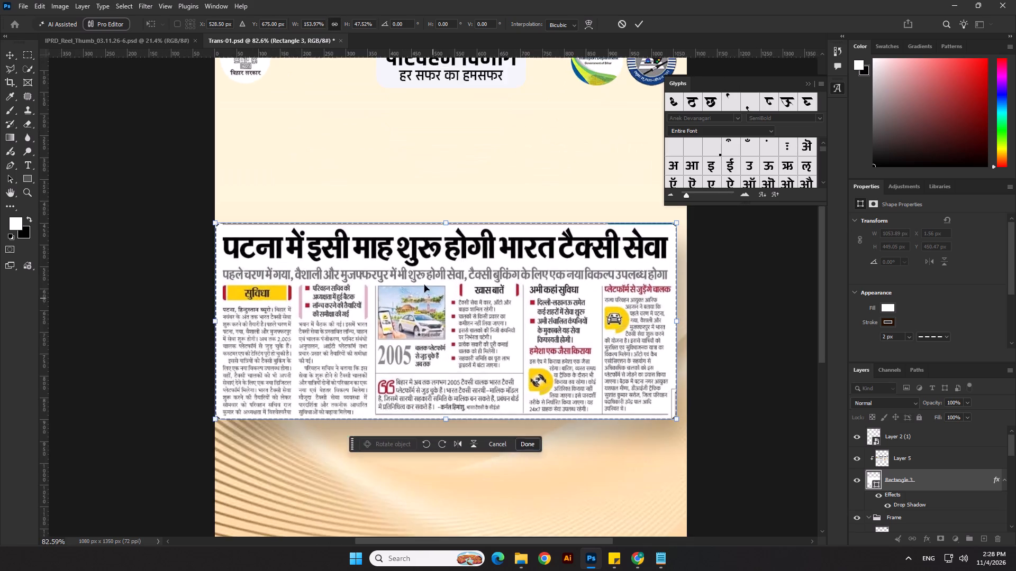
pyautogui.scroll(8, 420, 271)
pyautogui.moveTo(459, 206); pyautogui.dragTo(455, 215)
pyautogui.scroll(-10, 452, 221)
pyautogui.scroll(5, 444, 402)
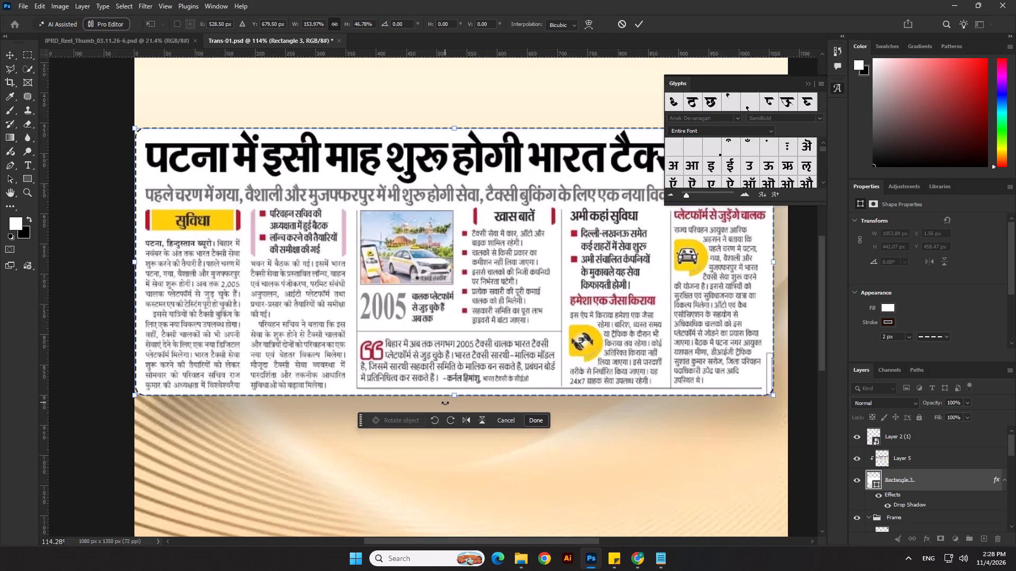
pyautogui.scroll(12, 445, 402)
pyautogui.moveTo(459, 391); pyautogui.dragTo(464, 383)
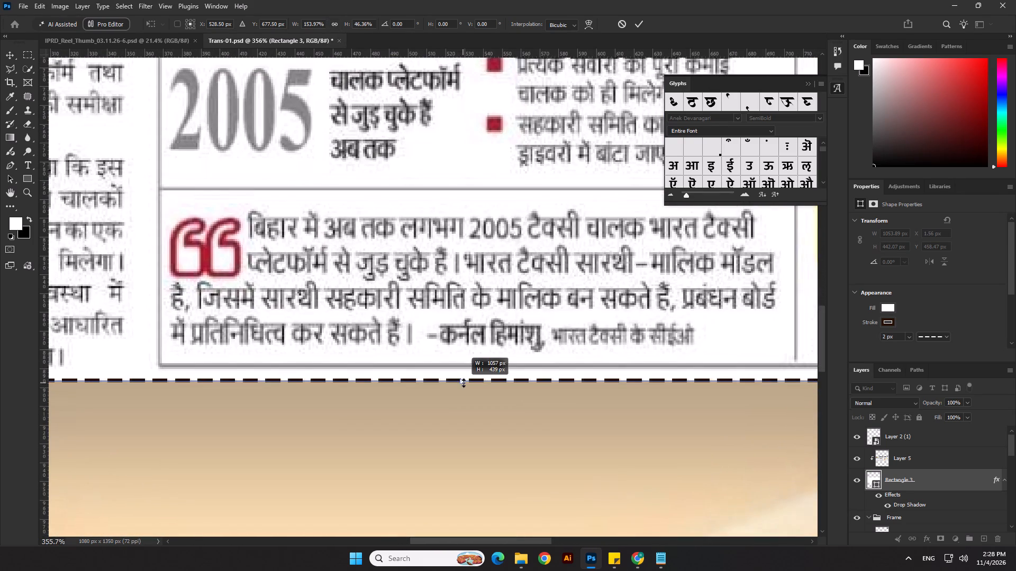
pyautogui.scroll(-7, 450, 354)
pyautogui.scroll(1, 448, 341)
pyautogui.scroll(-6, 448, 341)
pyautogui.scroll(1, 499, 326)
pyautogui.scroll(-4, 499, 326)
pyautogui.press('Return')
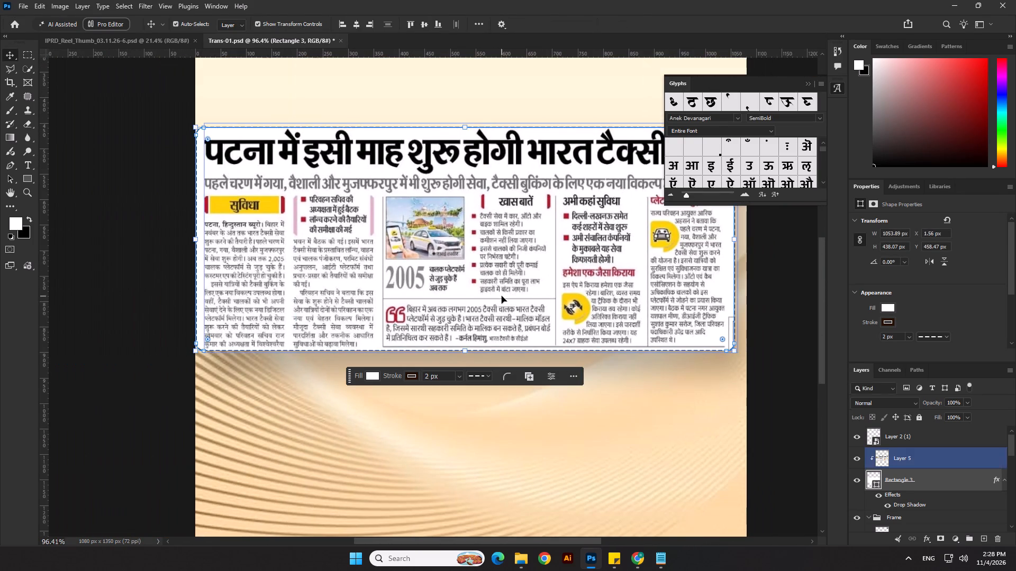
# Scale Layer 5 and Rectangle 3 down together until the rectangle is about 1020 px wide and 424 px high.
pyautogui.keyDown('shift'); pyautogui.click(502, 296); pyautogui.keyUp('shift')
pyautogui.scroll(-5, 479, 294)
pyautogui.moveTo(296, 263); pyautogui.dragTo(306, 264)
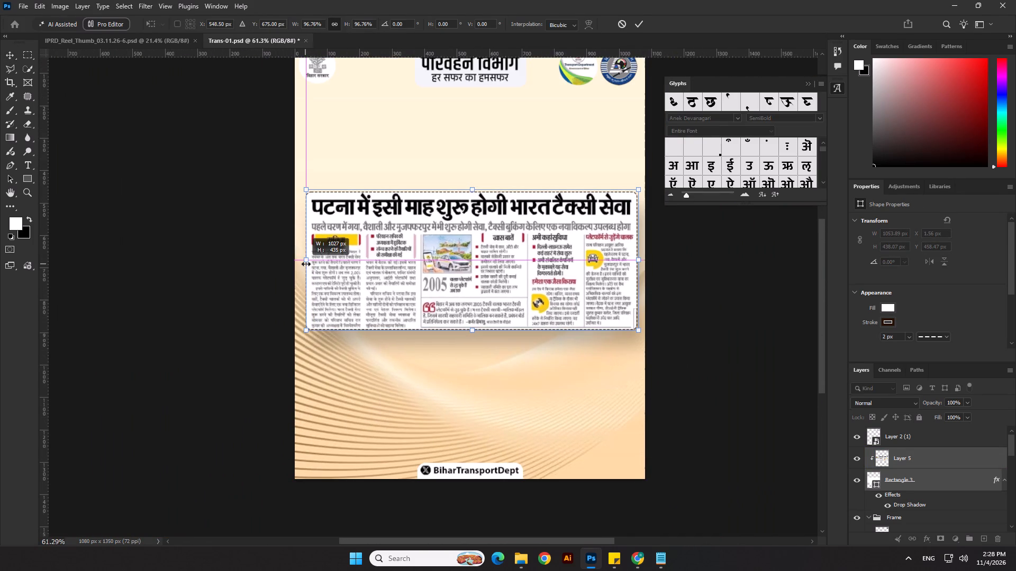
pyautogui.moveTo(306, 264); pyautogui.dragTo(307, 264)
pyautogui.scroll(-6, 312, 264)
pyautogui.press('Return')
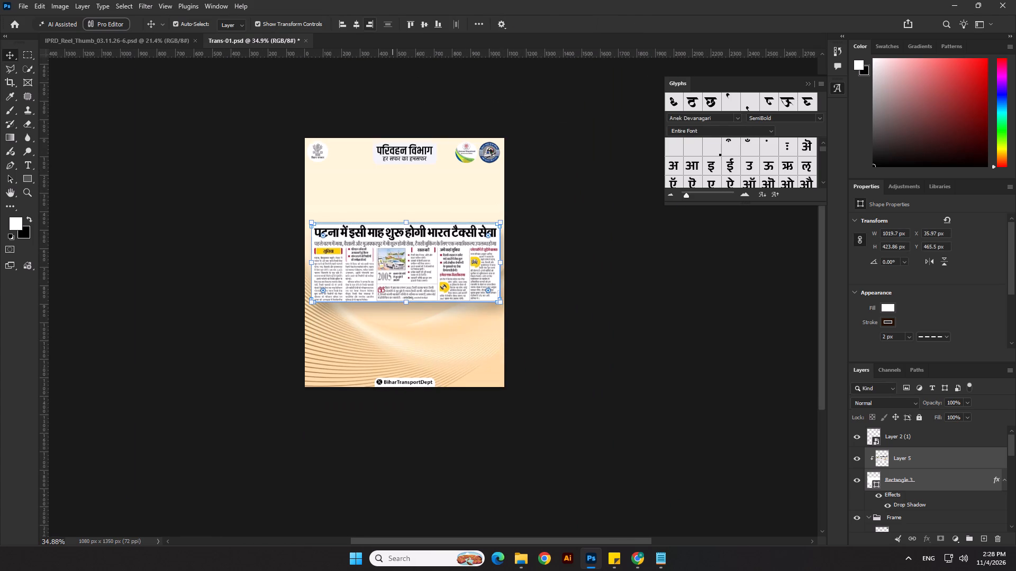
# Centre Layer 5 and Rectangle 3 horizontally on the canvas.
pyautogui.click(357, 21)
pyautogui.click(573, 274)
# Nudge the Layer 5 clipping to X 39 px, Y 459 px so it sits evenly inside the dashed frame.
pyautogui.click(446, 265)
pyautogui.scroll(5, 446, 265)
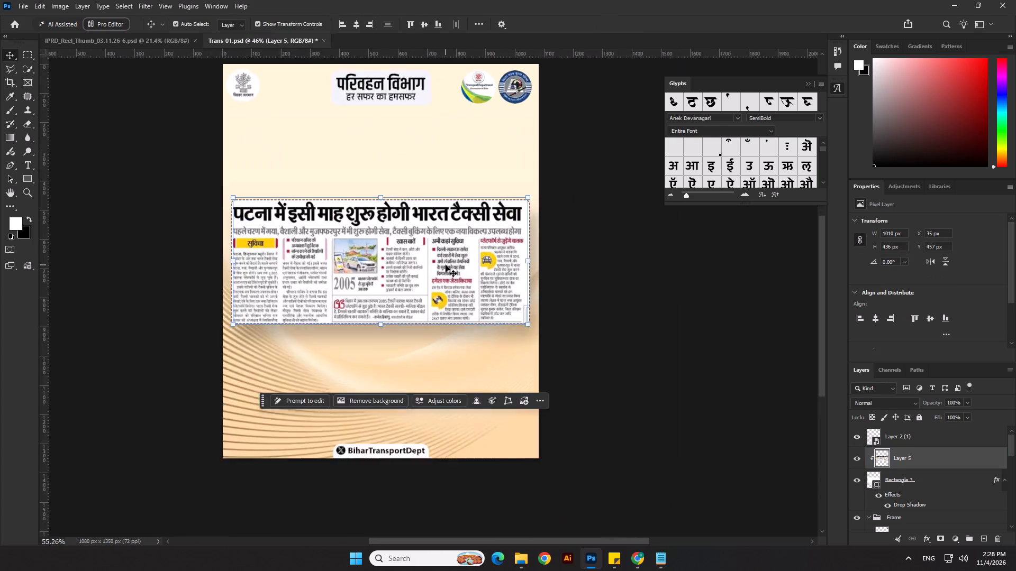
pyautogui.scroll(5, 446, 265)
pyautogui.press('Right')
pyautogui.press('Right')
pyautogui.press('Right')
pyautogui.press('Right')
pyautogui.press('Right')
pyautogui.press('Right')
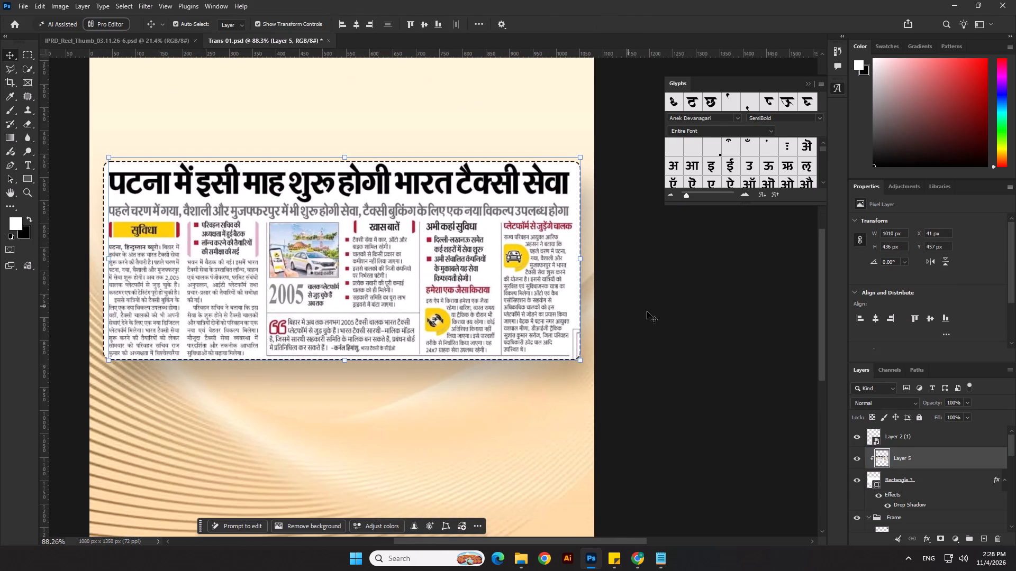
pyautogui.press('Right')
pyautogui.press('Left')
pyautogui.press('Left')
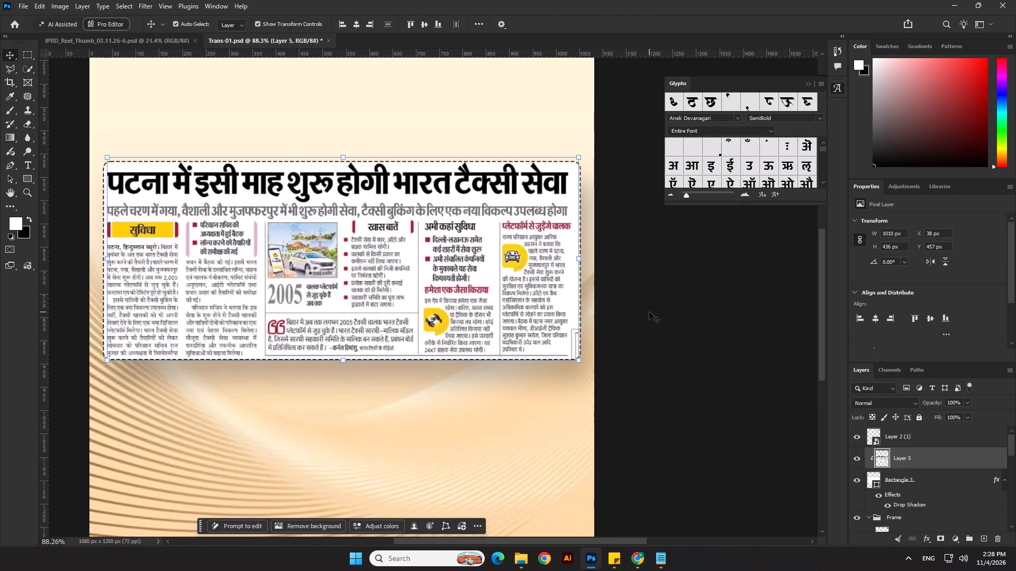
pyautogui.press('Right')
pyautogui.press('Down')
pyautogui.press('Down')
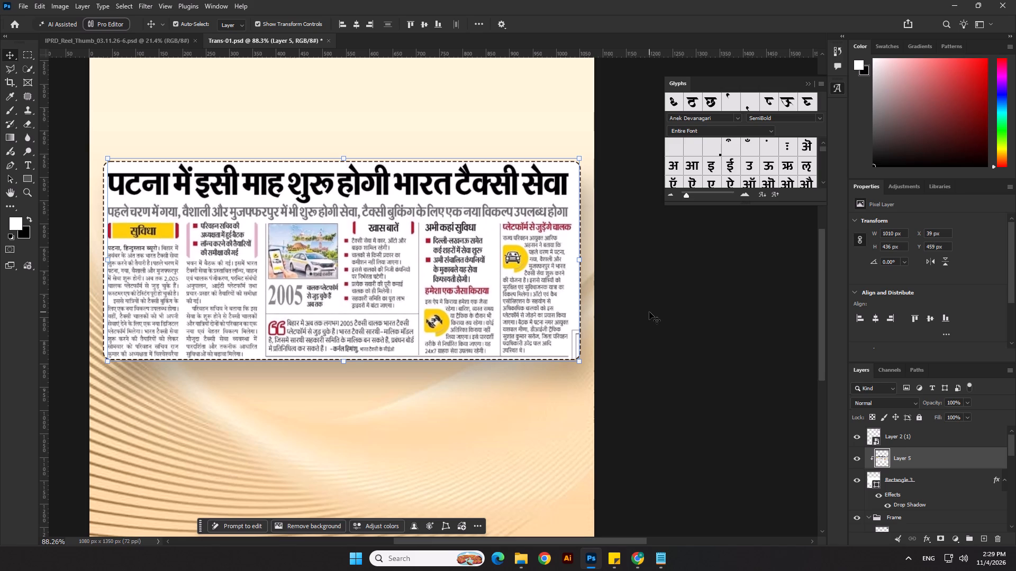
pyautogui.press('Down')
pyautogui.press('Up')
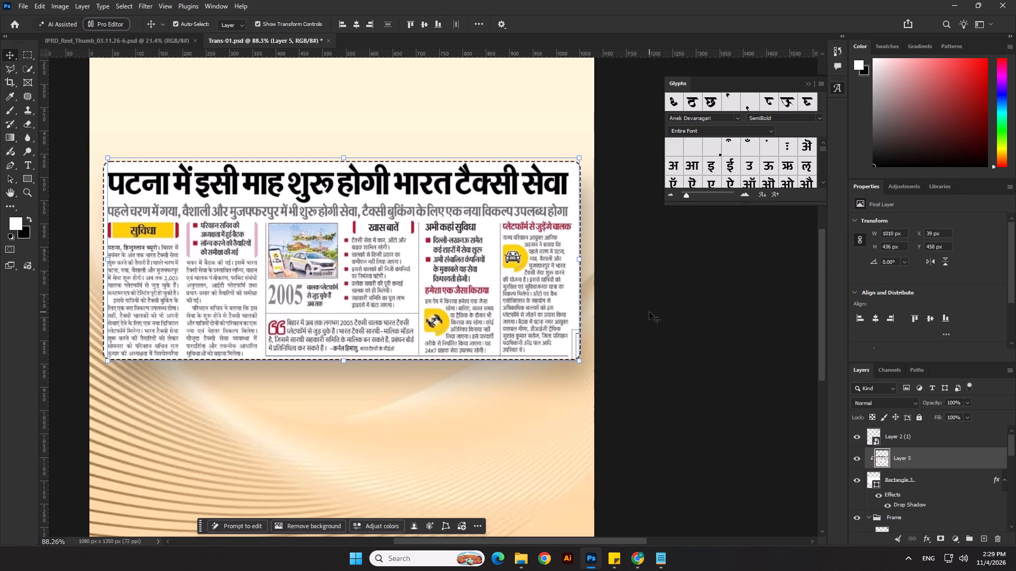
pyautogui.click(649, 312)
pyautogui.click(506, 250)
pyautogui.press('Down')
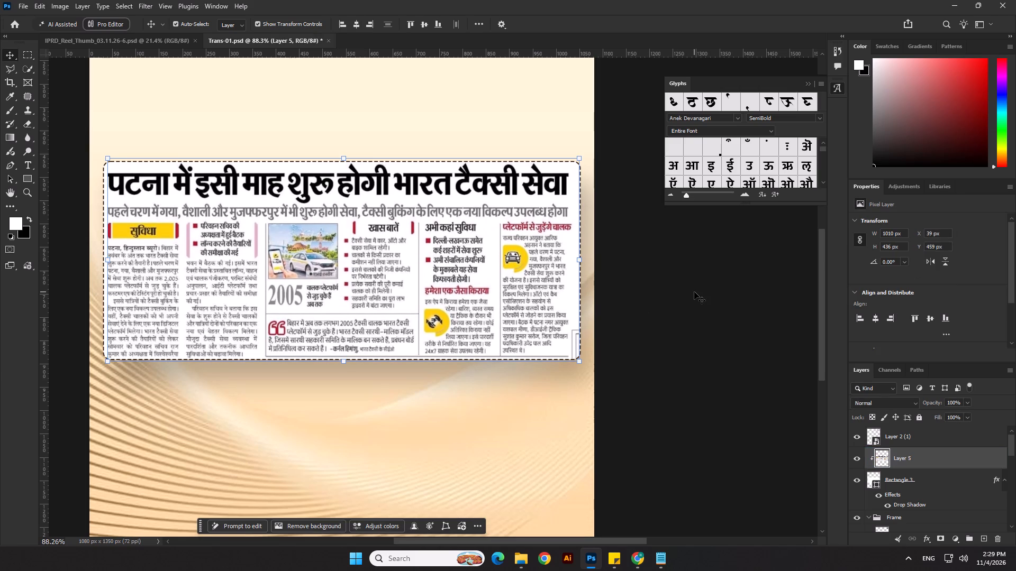
pyautogui.click(694, 292)
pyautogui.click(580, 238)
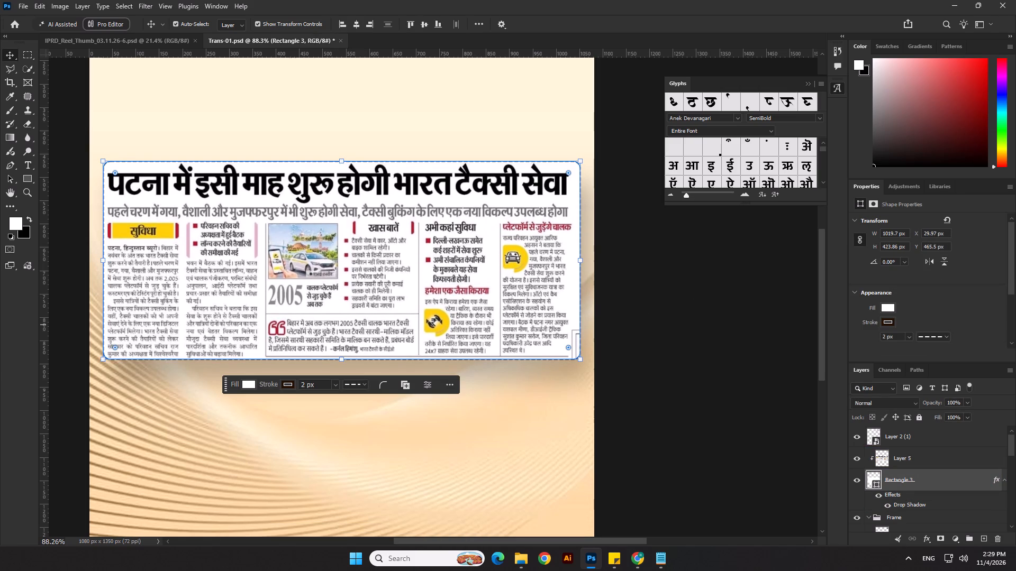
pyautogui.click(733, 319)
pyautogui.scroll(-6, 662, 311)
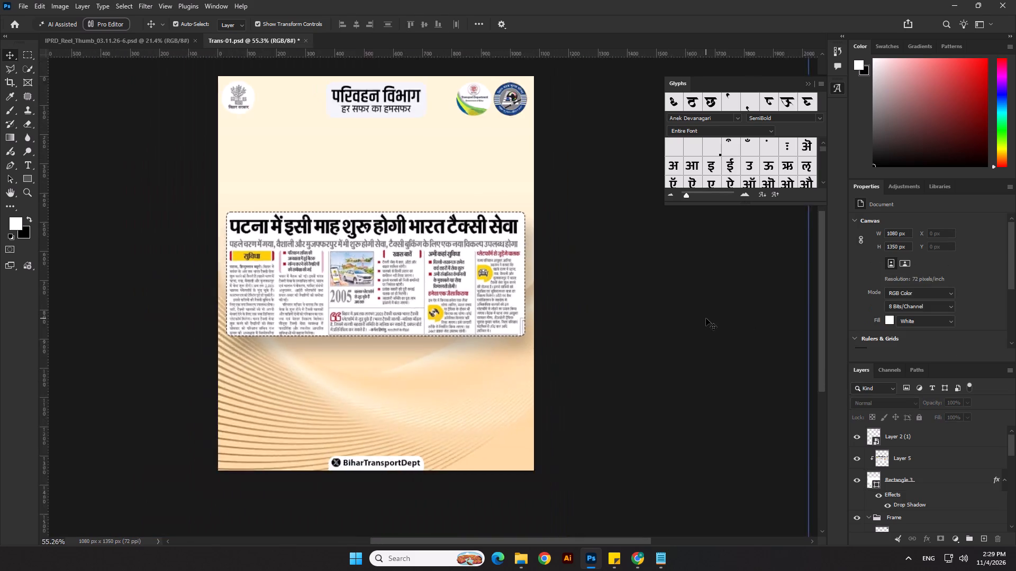
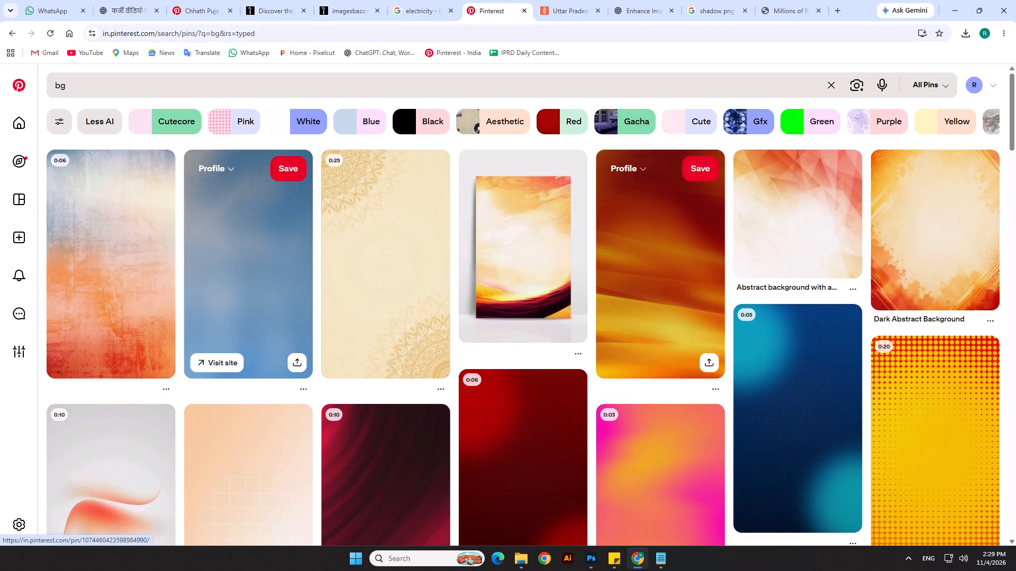
# Browse the bg search results for a background and open the yellow-to-blue watercolour pin from pngtree.
pyautogui.scroll(-13, 601, 292)
pyautogui.scroll(-5, 604, 248)
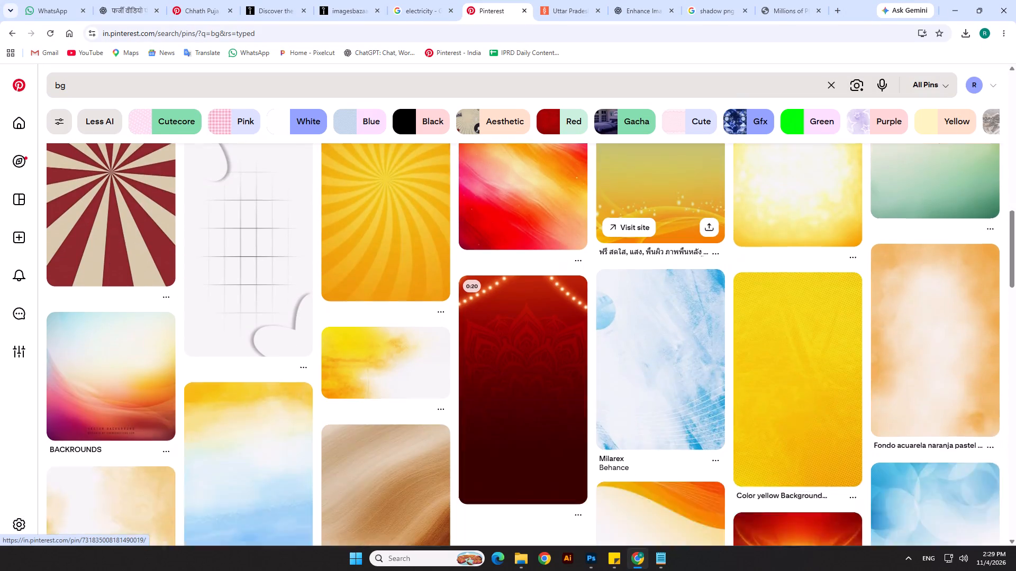
pyautogui.scroll(-4, 604, 248)
pyautogui.scroll(3, 607, 253)
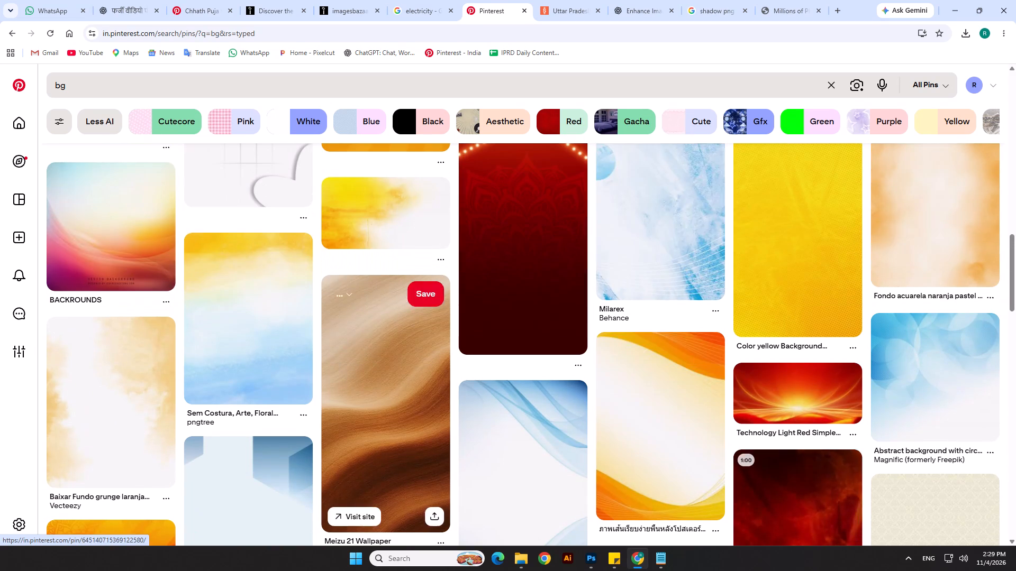
pyautogui.click(263, 323)
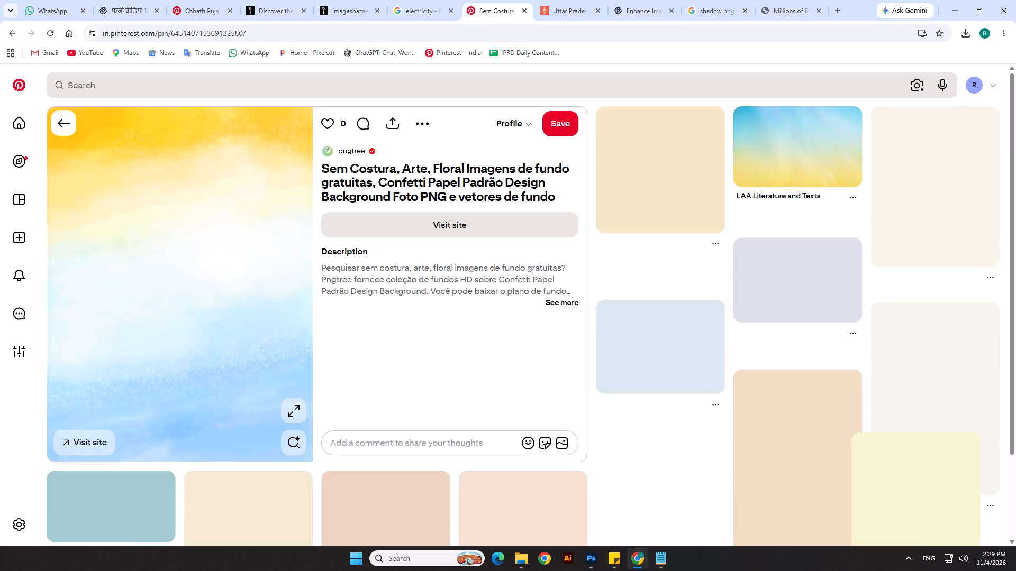
# Look through the related pins below the yellow-to-blue watercolour pin for a suitable background image.
pyautogui.scroll(-4, 183, 242)
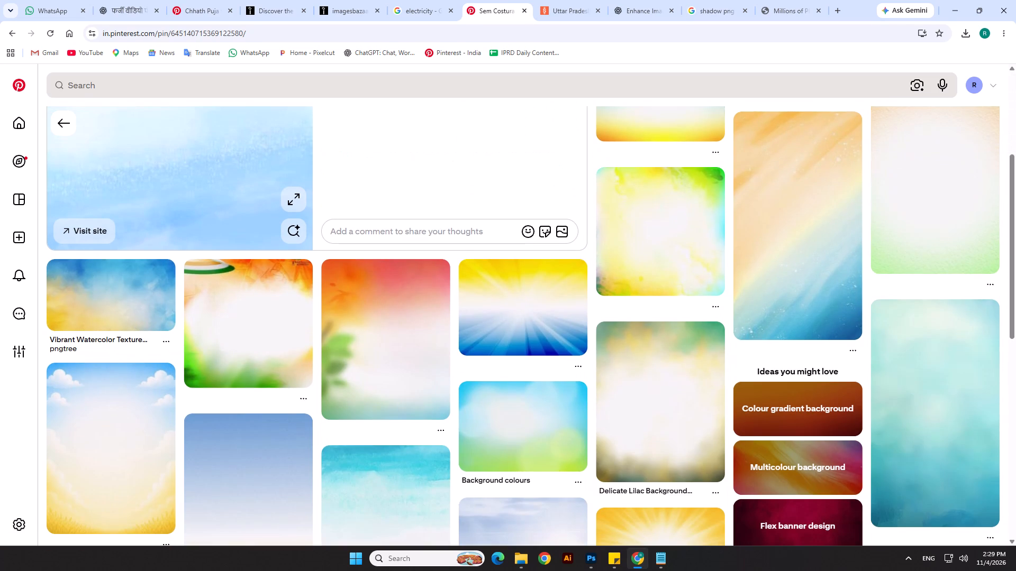
pyautogui.scroll(-4, 183, 242)
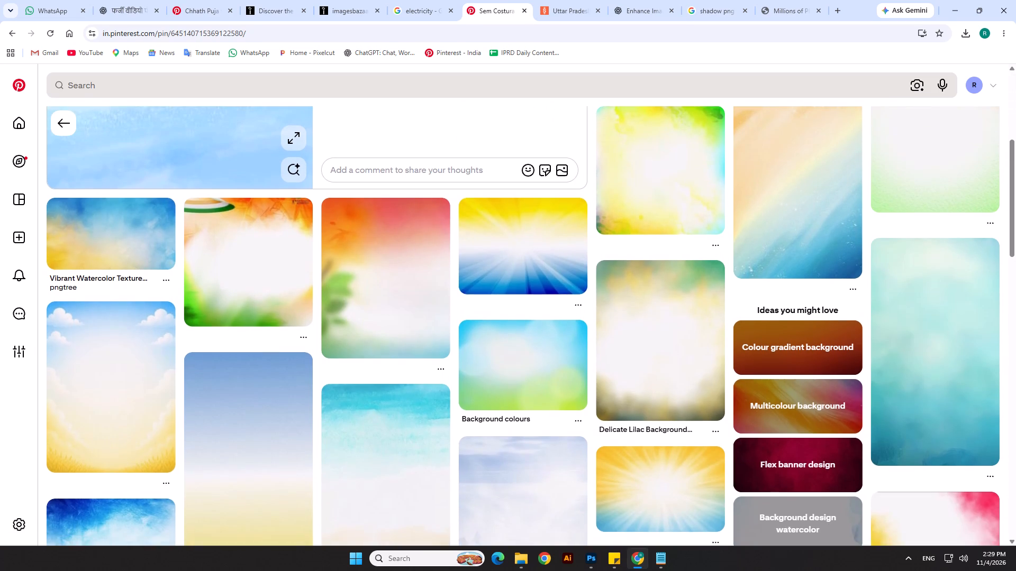
pyautogui.scroll(-4, 183, 242)
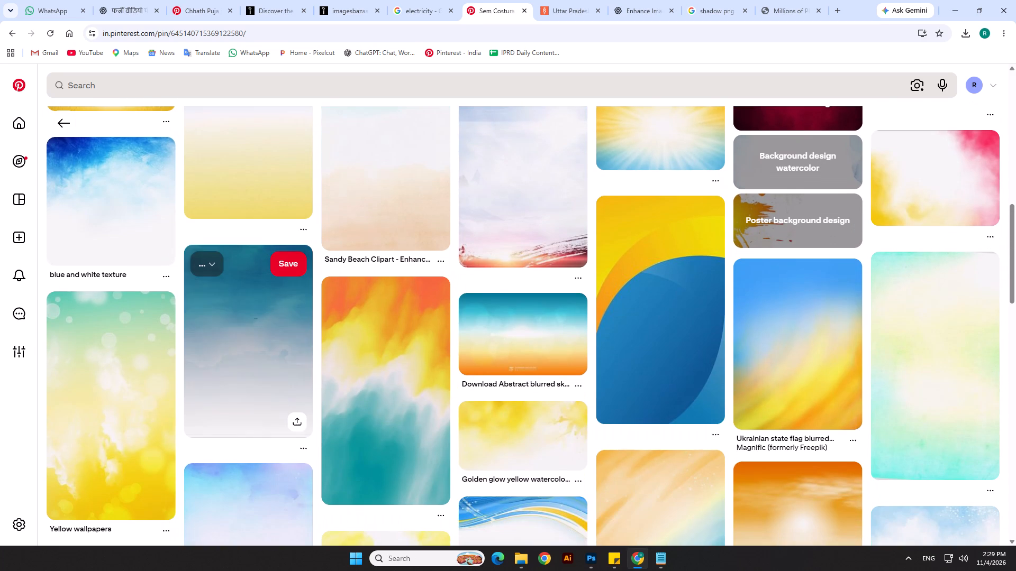
pyautogui.scroll(-5, 237, 247)
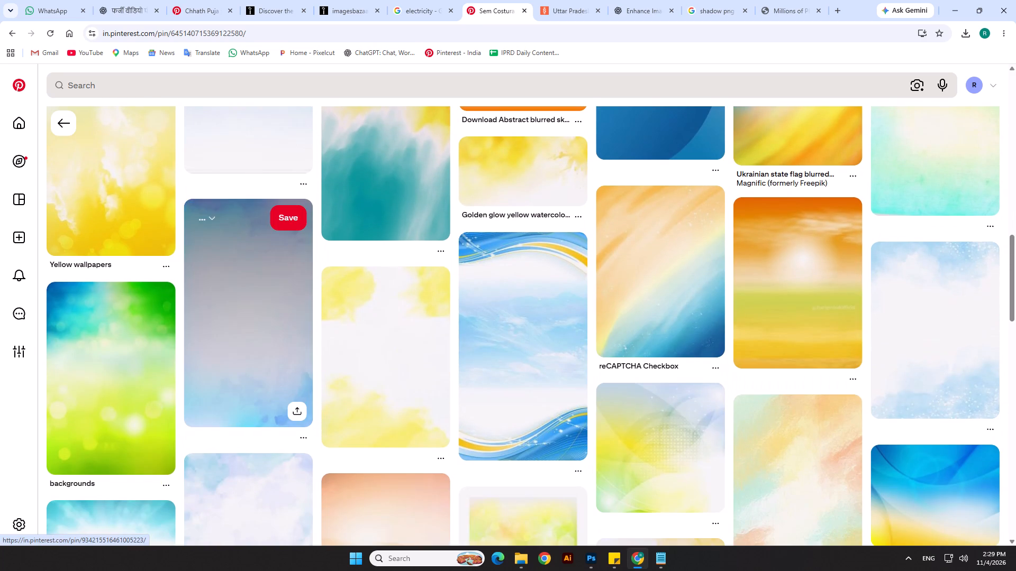
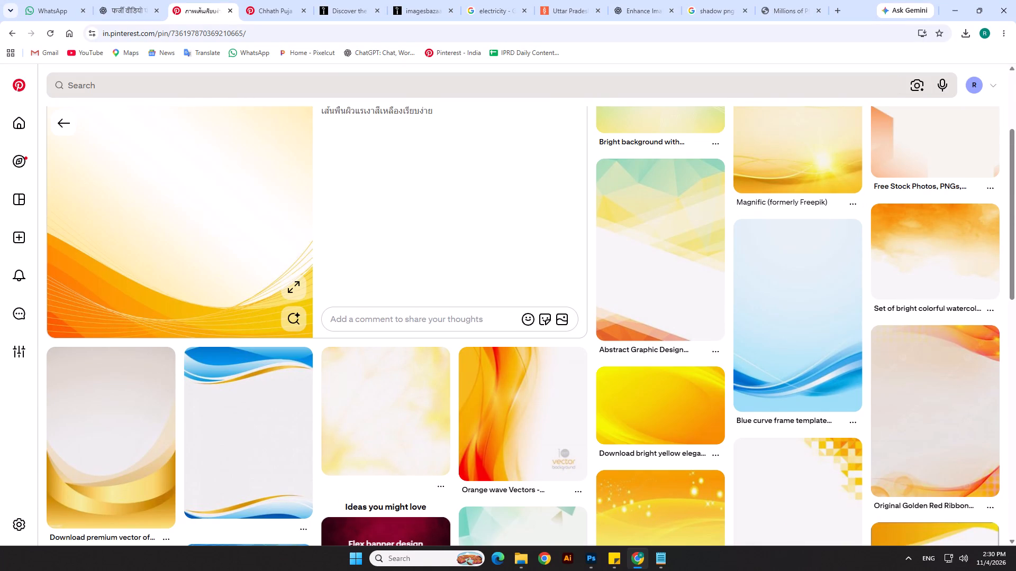
# Copy the abstract green, yellow and orange polygon background image from its Pinterest pin and paste it into Trans-01.psd in Photoshop.
pyautogui.click(637, 233)
pyautogui.rightClick(211, 258)
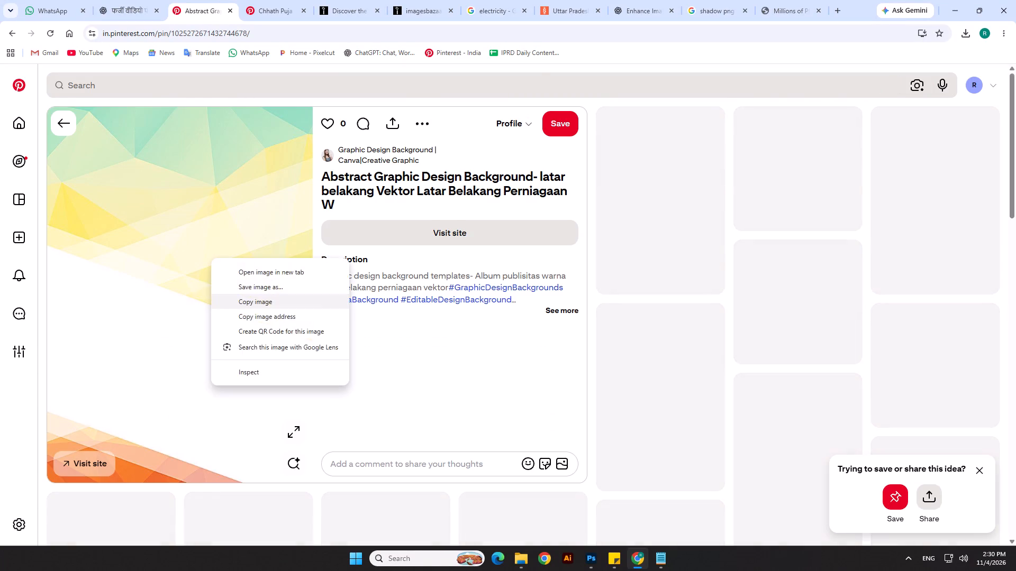
pyautogui.click(243, 301)
pyautogui.hotkey('alt', 'Tab')
pyautogui.click(469, 365)
pyautogui.hotkey('ctrl', 'v')
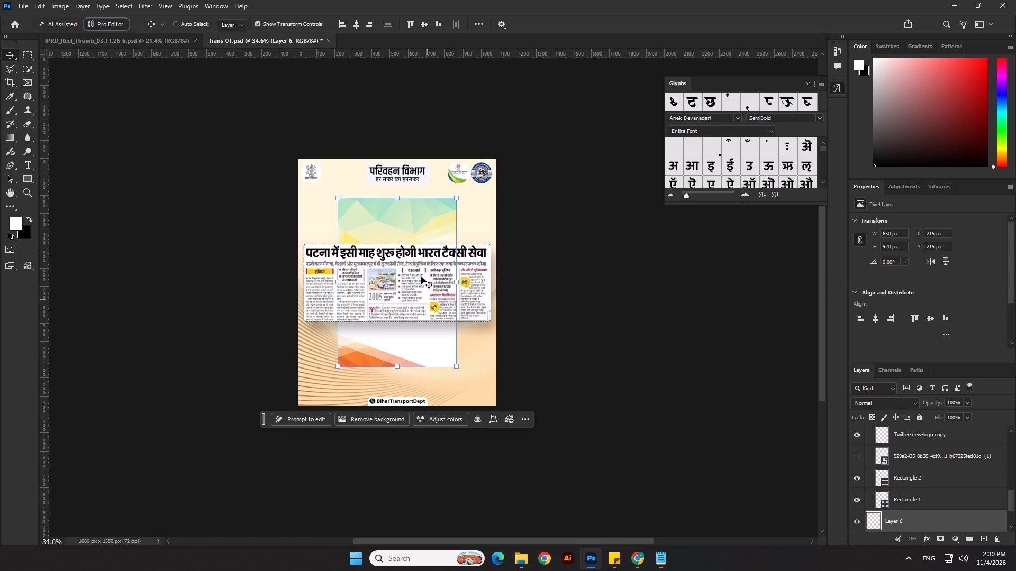
# Scale Layer 6 up to about 172.8% and move it to about X 540.5, Y 596.5 px so it covers the whole canvas.
pyautogui.moveTo(399, 199); pyautogui.dragTo(403, 155)
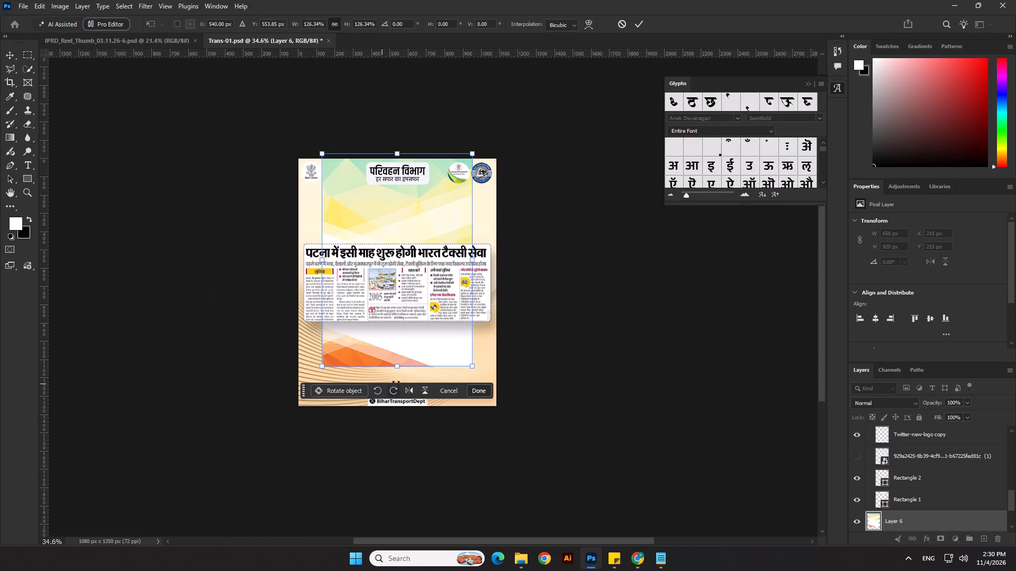
pyautogui.moveTo(400, 370); pyautogui.dragTo(413, 448)
pyautogui.moveTo(459, 366); pyautogui.dragTo(459, 360)
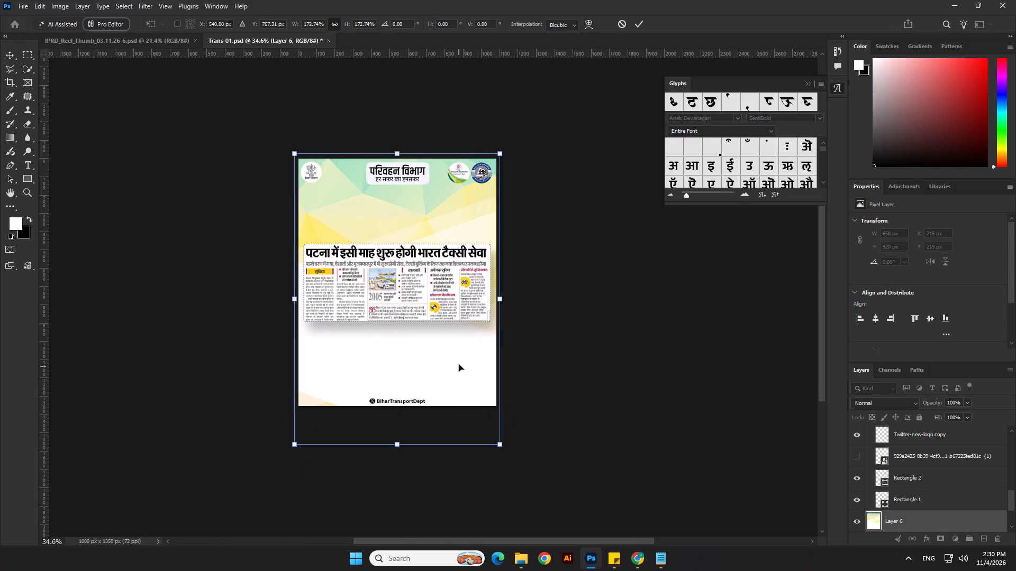
pyautogui.moveTo(459, 360); pyautogui.dragTo(458, 335)
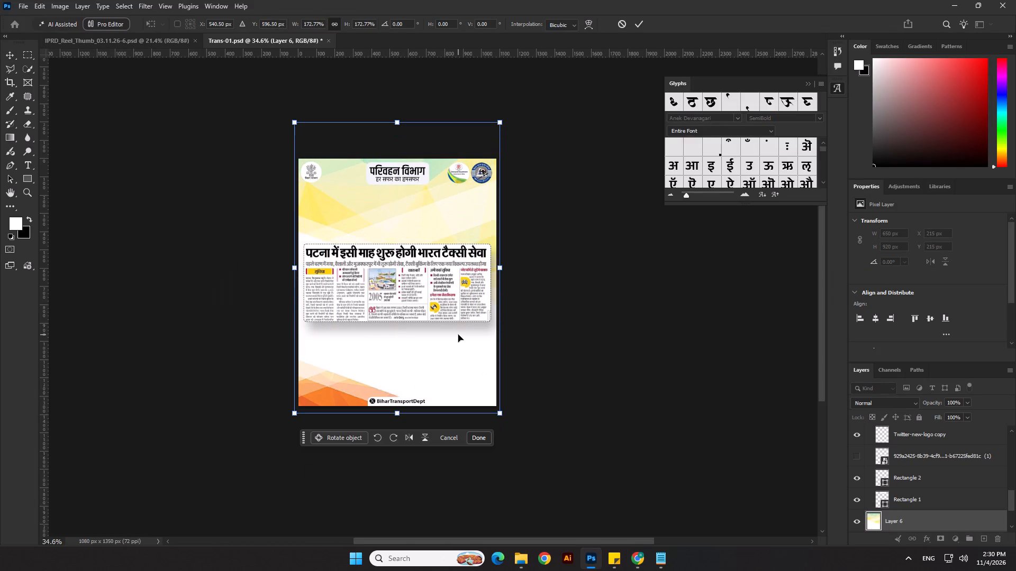
pyautogui.press('Return')
pyautogui.click(596, 341)
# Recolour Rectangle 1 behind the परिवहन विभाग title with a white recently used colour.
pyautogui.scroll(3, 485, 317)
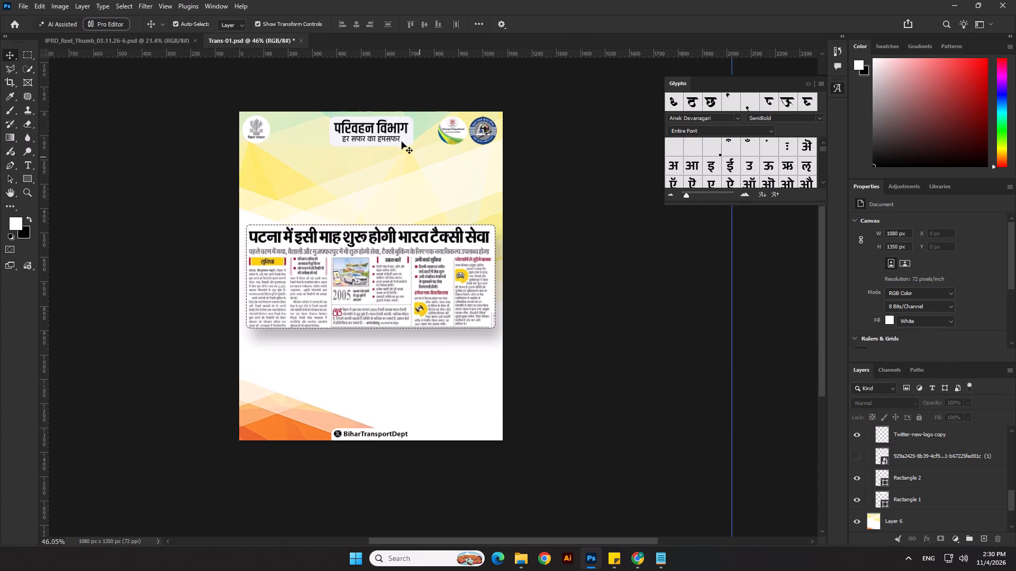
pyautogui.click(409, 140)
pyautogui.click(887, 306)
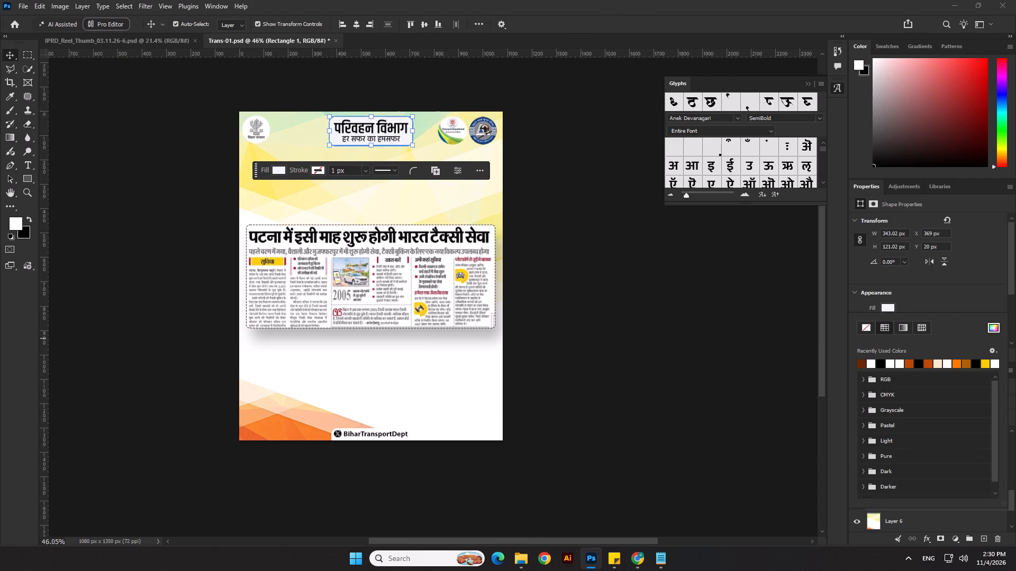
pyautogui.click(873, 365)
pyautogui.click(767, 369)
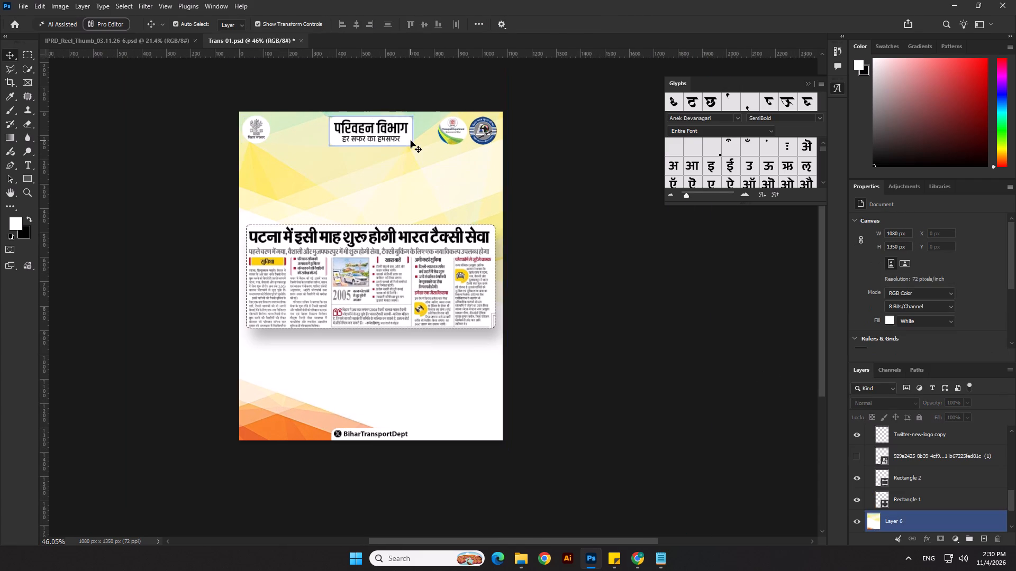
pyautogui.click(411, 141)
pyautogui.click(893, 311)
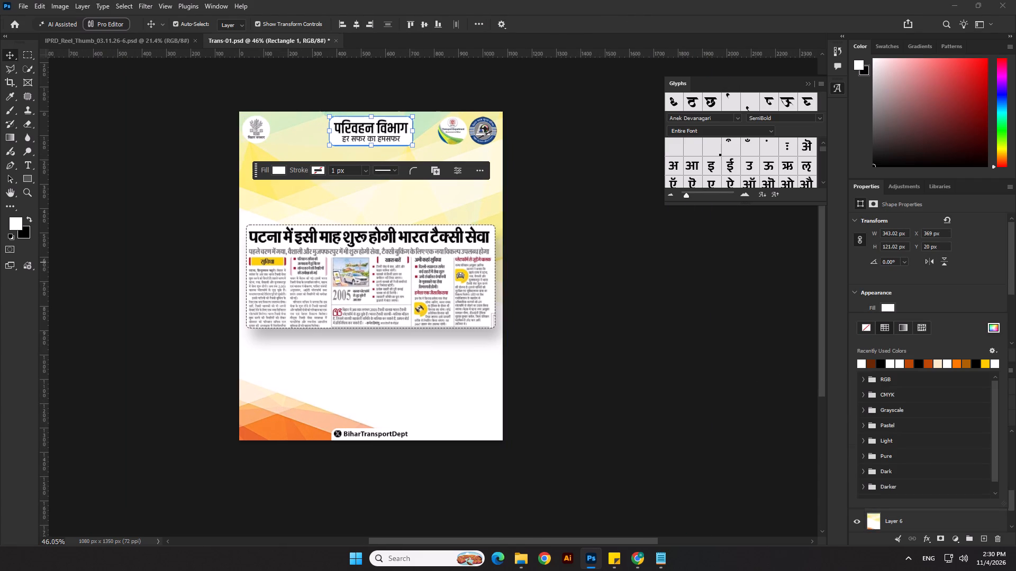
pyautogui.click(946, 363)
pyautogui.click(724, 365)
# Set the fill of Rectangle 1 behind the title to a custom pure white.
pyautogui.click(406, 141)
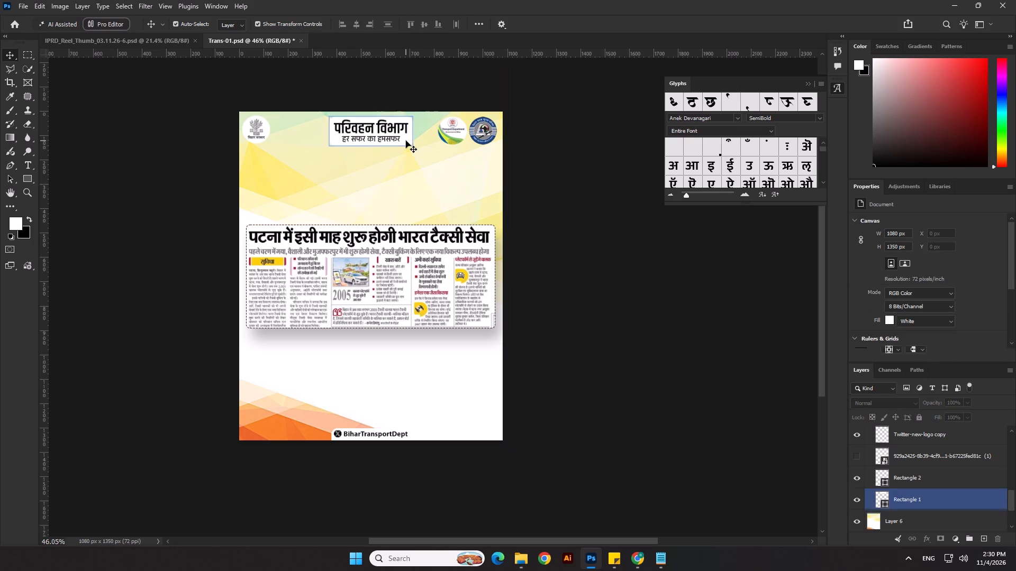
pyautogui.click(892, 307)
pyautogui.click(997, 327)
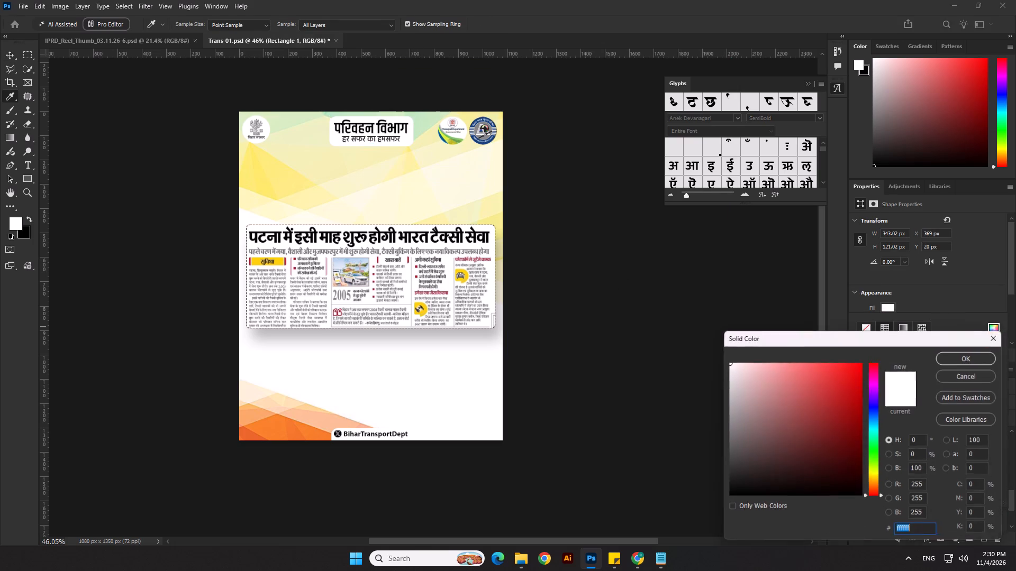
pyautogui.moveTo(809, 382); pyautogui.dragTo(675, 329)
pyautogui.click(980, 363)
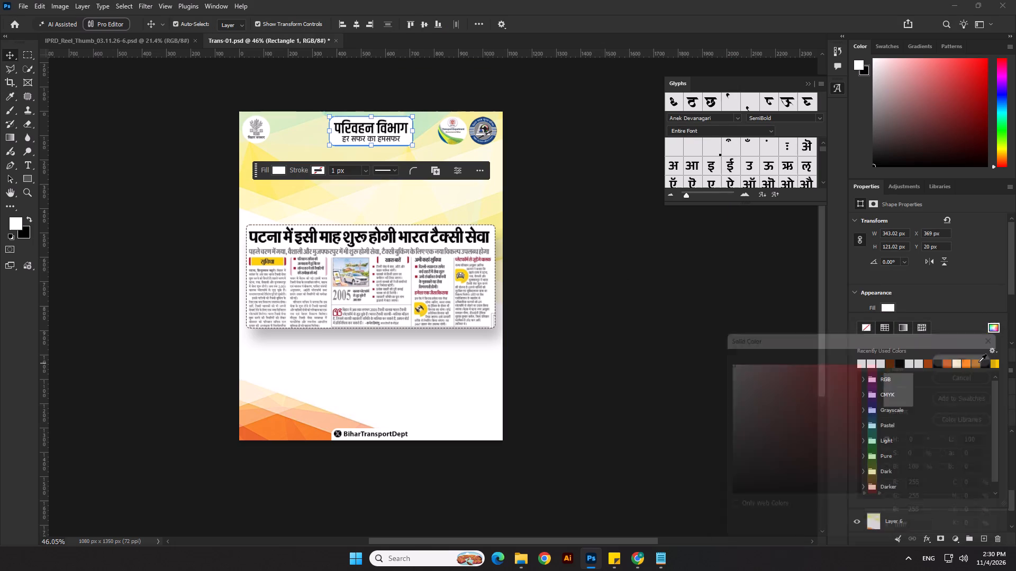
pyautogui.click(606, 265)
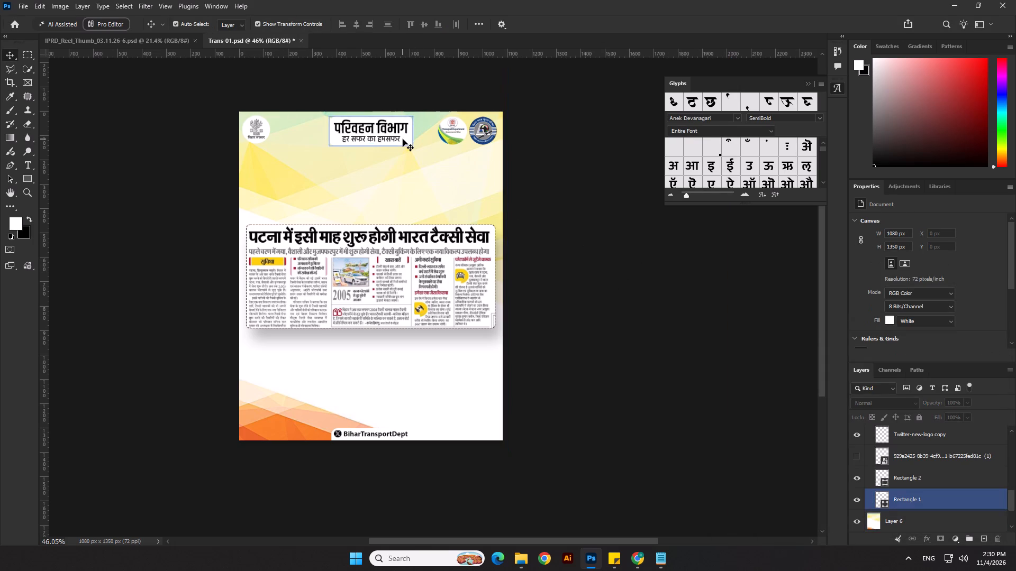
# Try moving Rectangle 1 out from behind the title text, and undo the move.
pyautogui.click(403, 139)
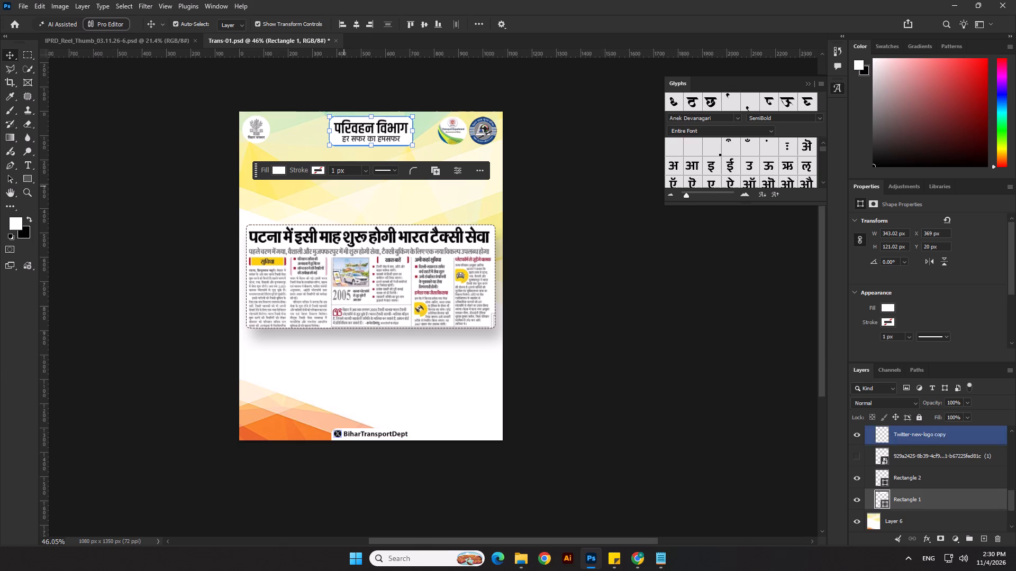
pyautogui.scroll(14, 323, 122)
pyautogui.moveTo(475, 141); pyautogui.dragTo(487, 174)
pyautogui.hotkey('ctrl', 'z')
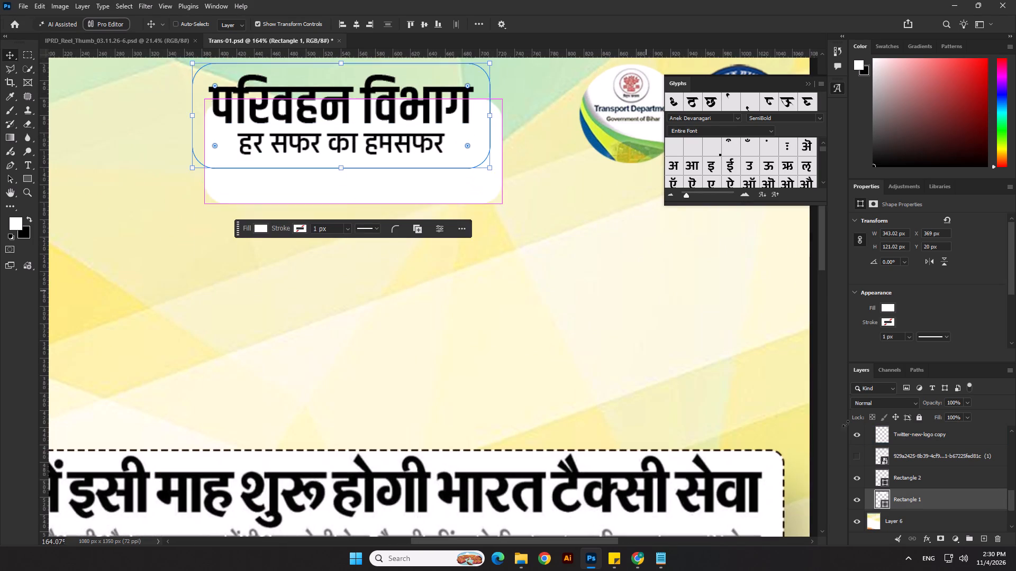
# Check the title plate by toggling Rectangle 2 and Rectangle 1 off and on, and look through the layer stack.
pyautogui.scroll(-1, 948, 502)
pyautogui.click(854, 456)
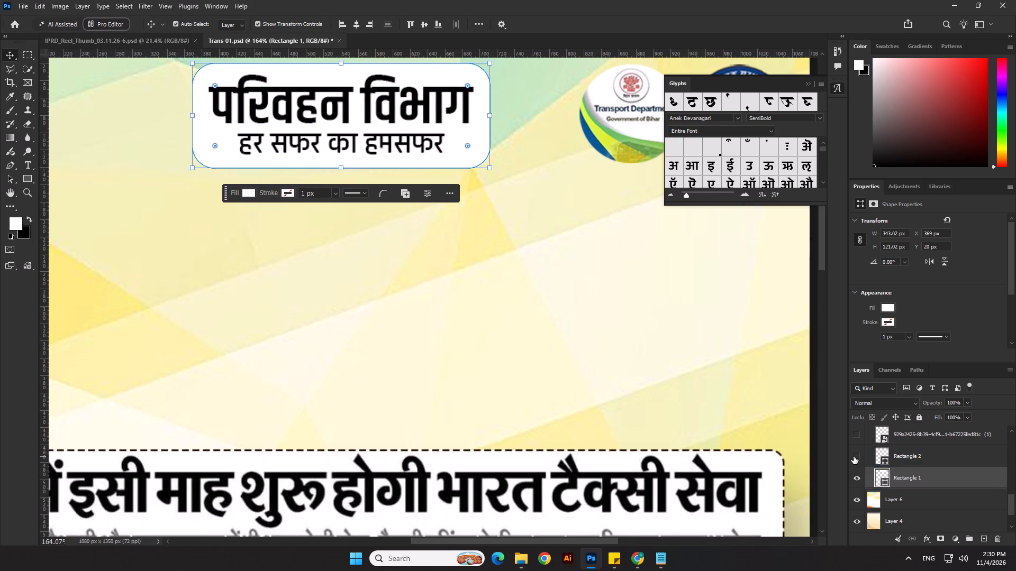
pyautogui.click(854, 456)
pyautogui.click(855, 481)
pyautogui.click(855, 481)
pyautogui.scroll(-6, 946, 319)
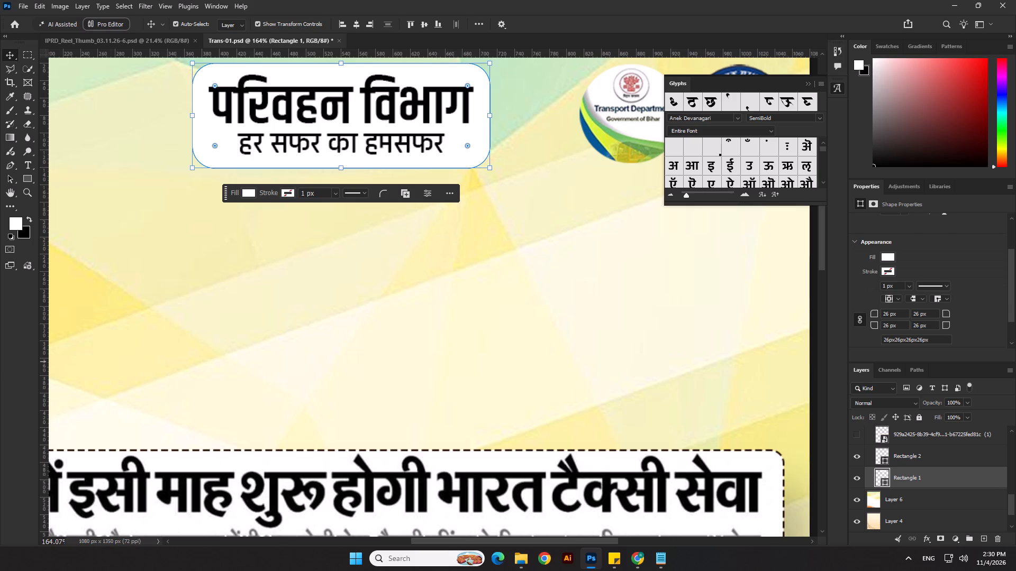
pyautogui.scroll(5, 573, 284)
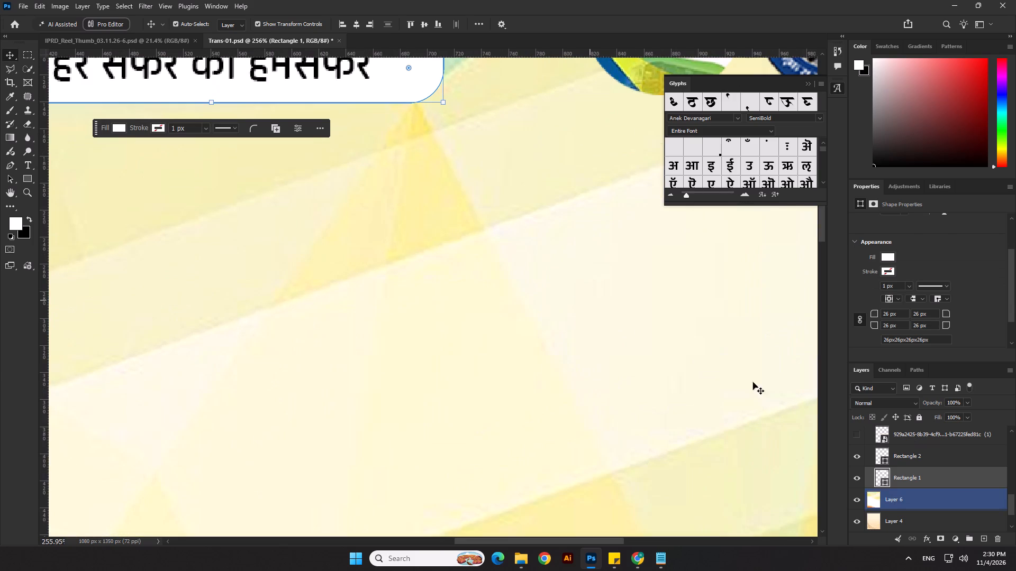
pyautogui.scroll(-3, 973, 491)
pyautogui.scroll(18, 925, 453)
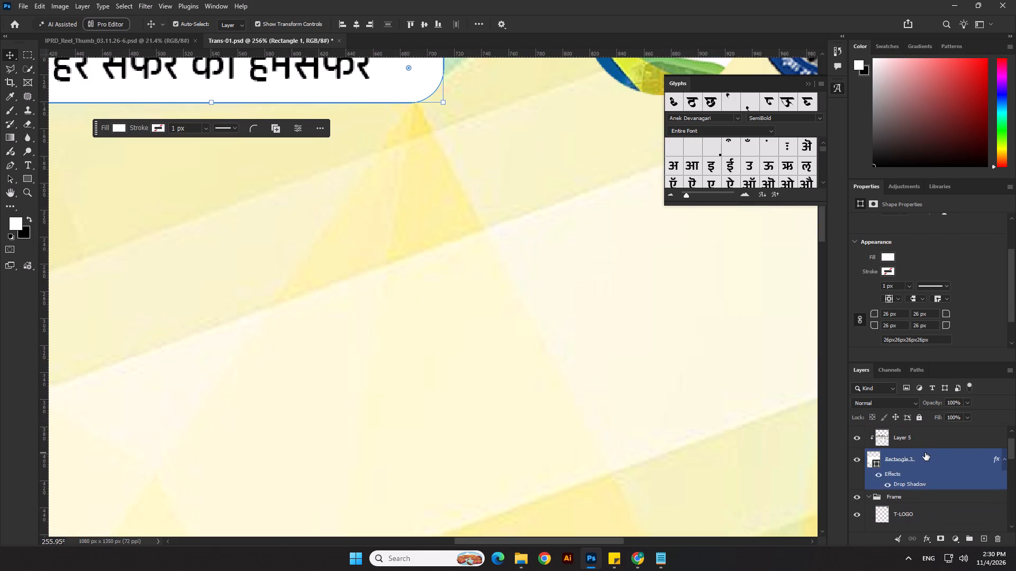
pyautogui.scroll(3, 925, 453)
pyautogui.scroll(-12, 925, 453)
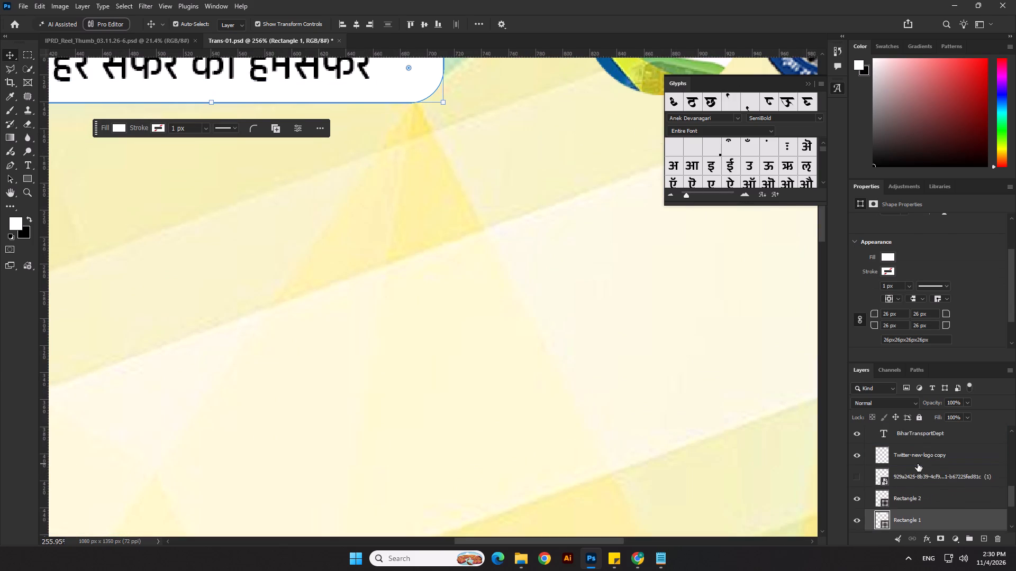
pyautogui.scroll(-1, 918, 464)
pyautogui.scroll(8, 918, 464)
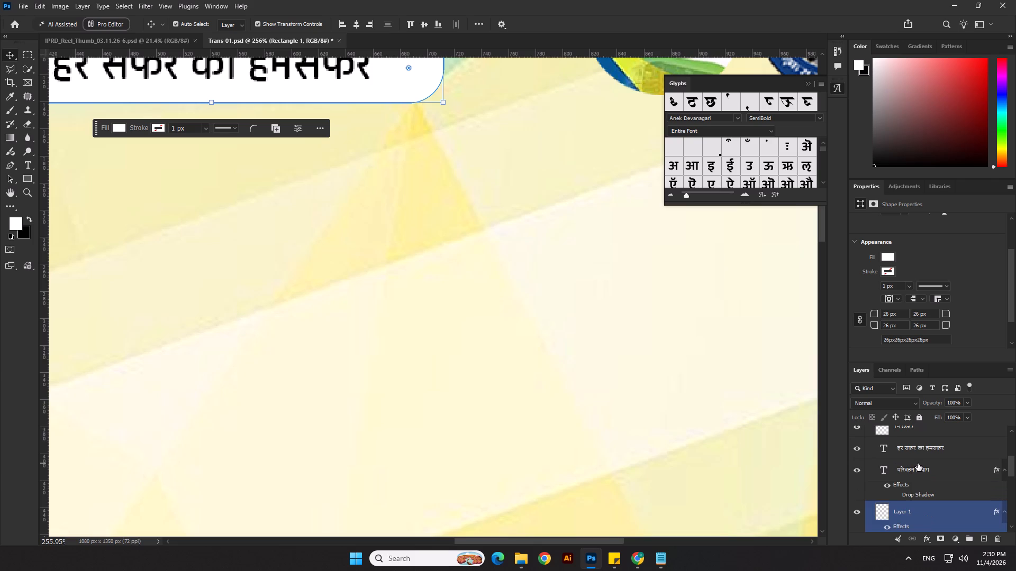
pyautogui.scroll(1, 918, 463)
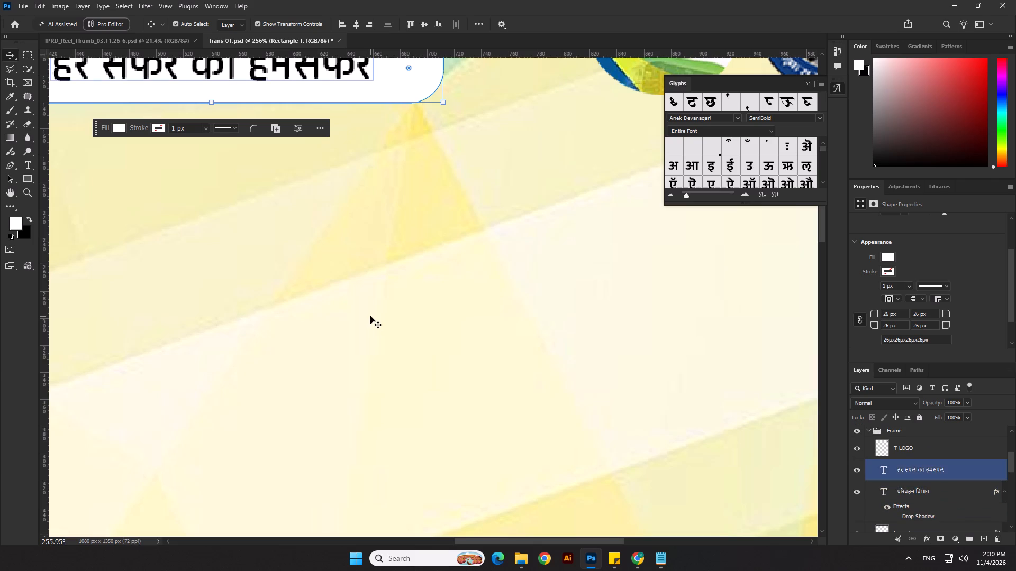
pyautogui.keyDown('ctrl'); pyautogui.scroll(-9, 370, 316); pyautogui.keyUp('ctrl')
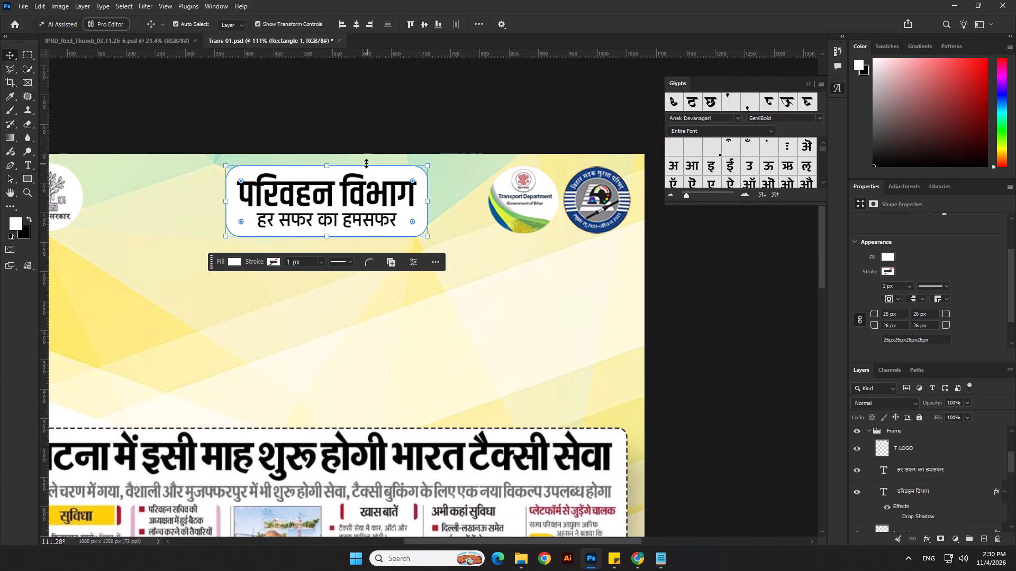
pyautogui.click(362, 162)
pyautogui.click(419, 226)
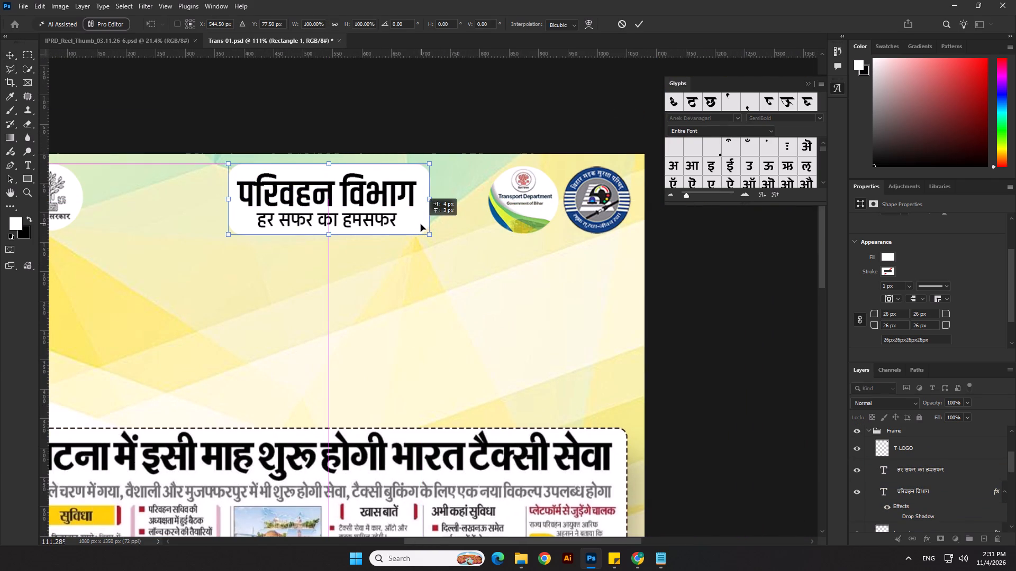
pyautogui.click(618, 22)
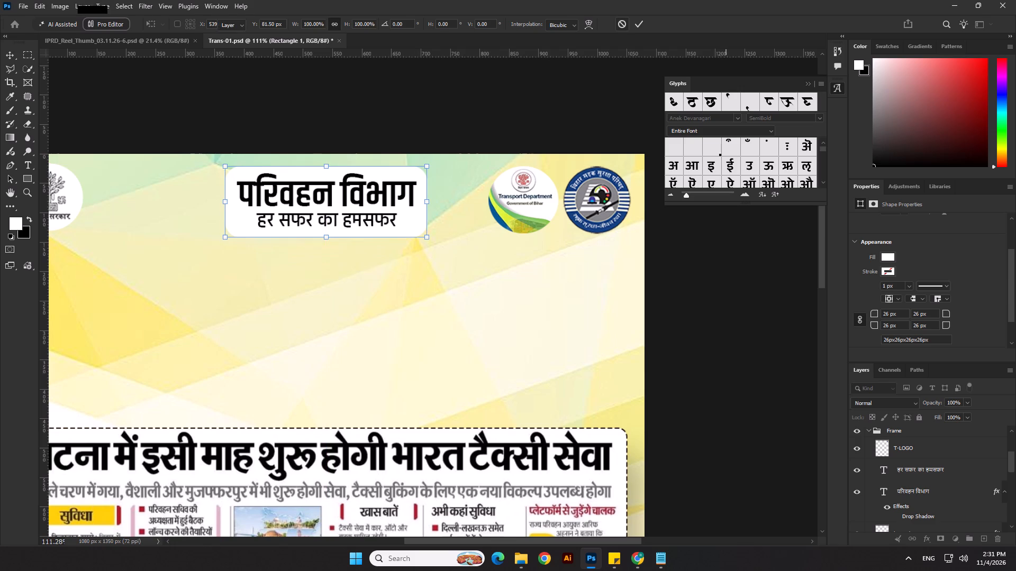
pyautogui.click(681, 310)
# Fill Rectangle 2 behind the BiharTransportDept handle with light grey #d9d9d9, copying the colour's hex code.
pyautogui.scroll(-11, 681, 310)
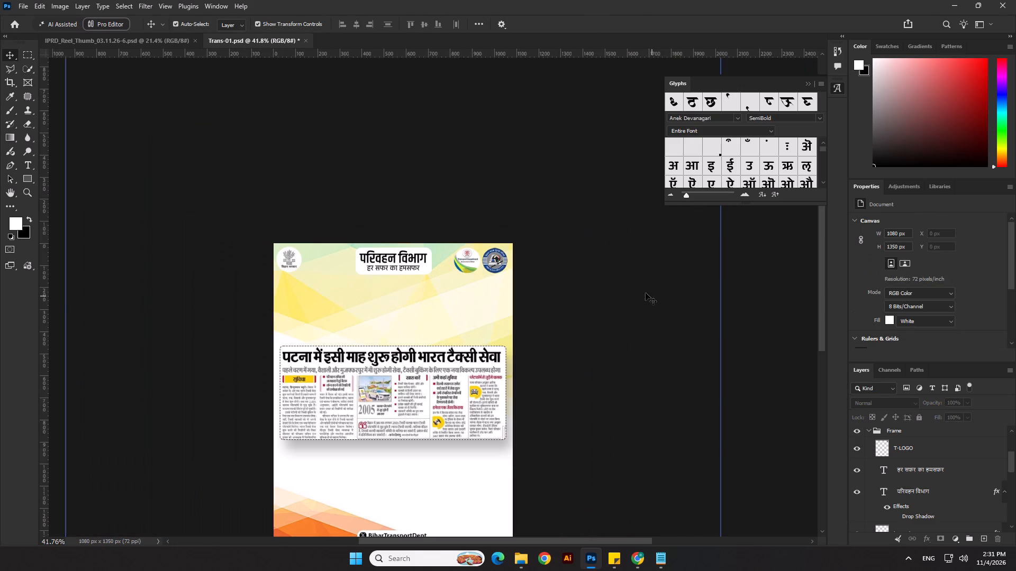
pyautogui.click(645, 292)
pyautogui.scroll(-5, 554, 205)
pyautogui.scroll(5, 376, 430)
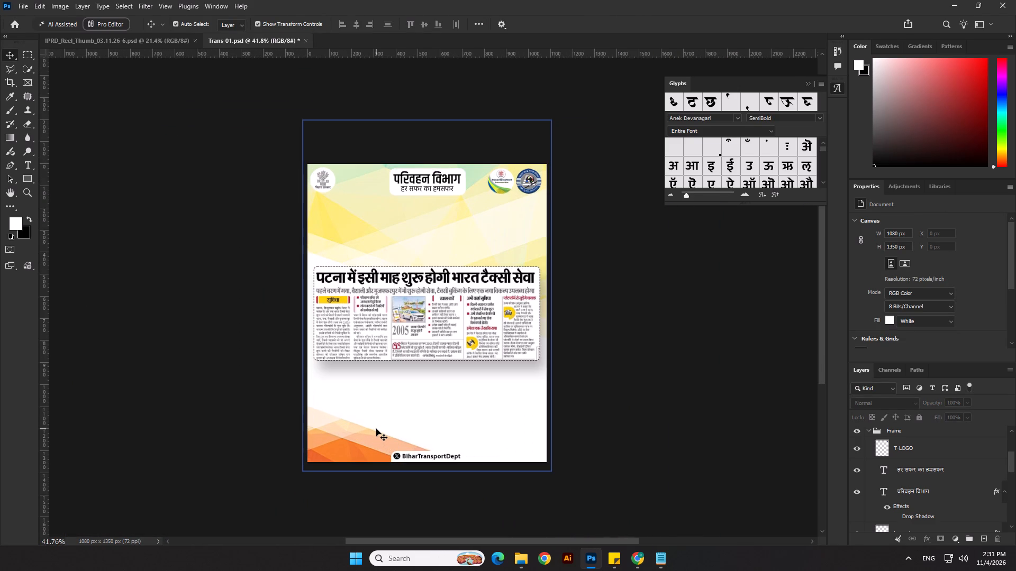
pyautogui.scroll(6, 460, 450)
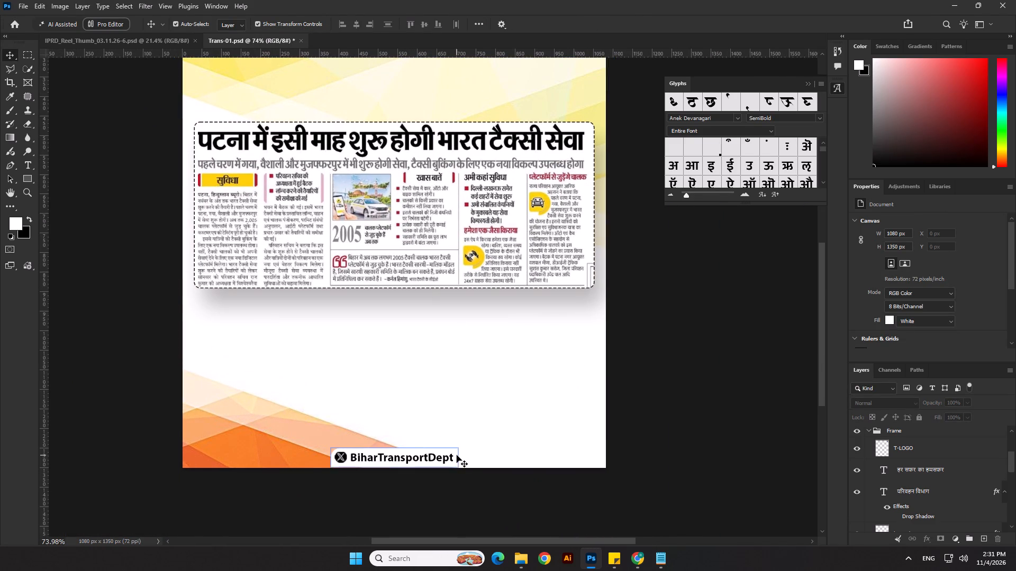
pyautogui.click(457, 455)
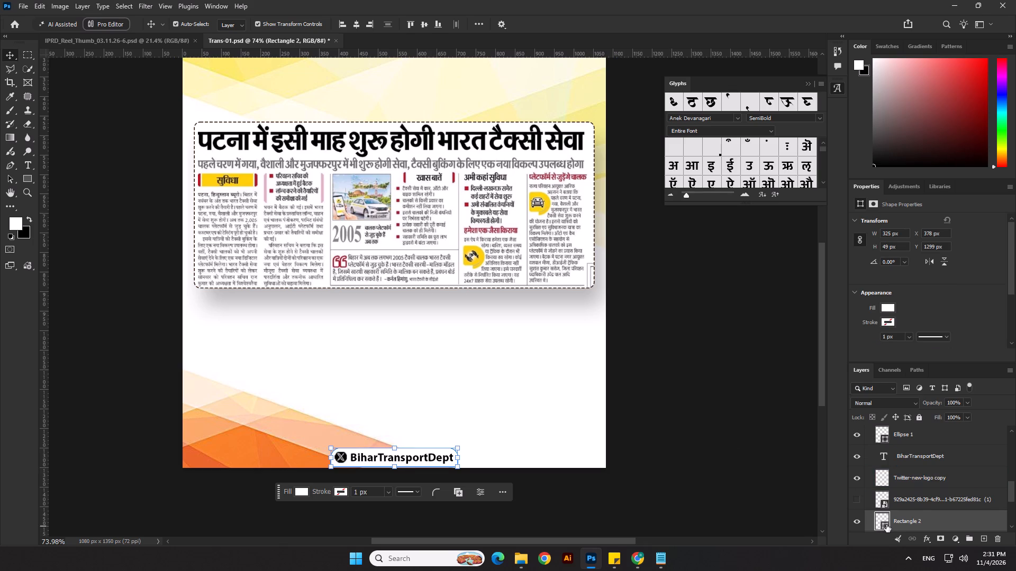
pyautogui.click(885, 524)
pyautogui.doubleClick(884, 523)
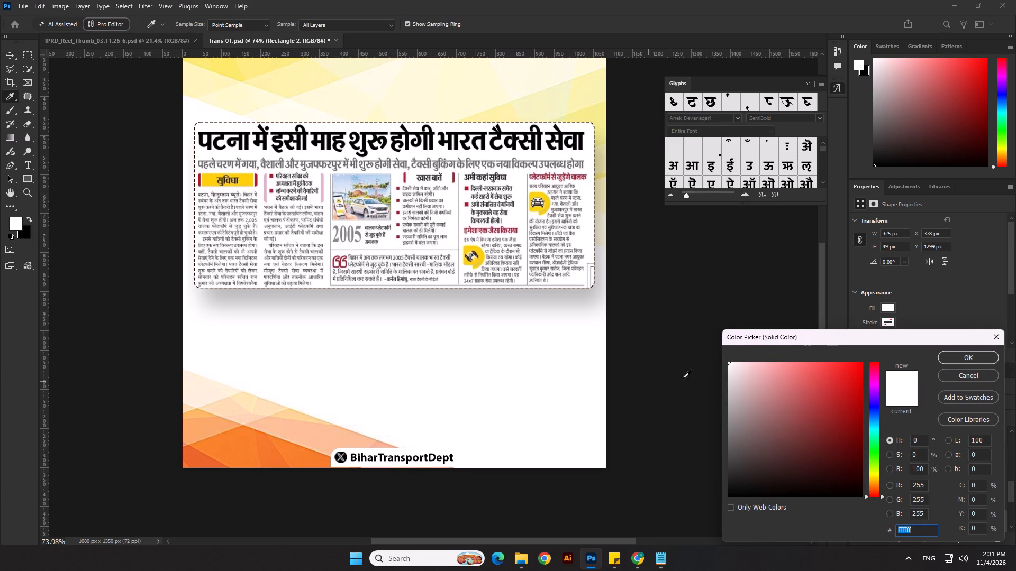
pyautogui.moveTo(740, 380); pyautogui.dragTo(722, 383)
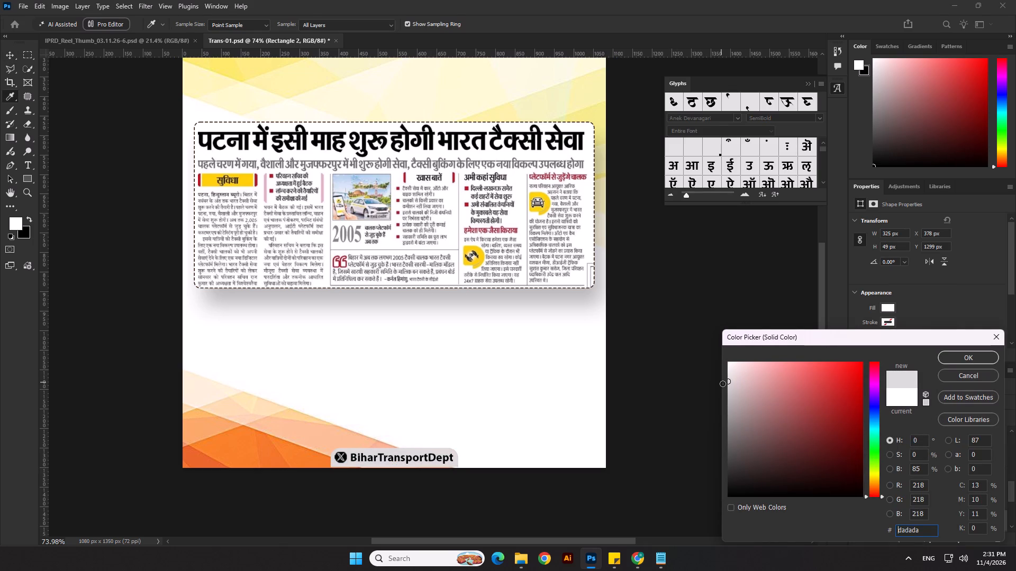
pyautogui.moveTo(722, 383); pyautogui.dragTo(715, 382)
pyautogui.moveTo(926, 532); pyautogui.dragTo(860, 527)
pyautogui.hotkey('ctrl', 'c')
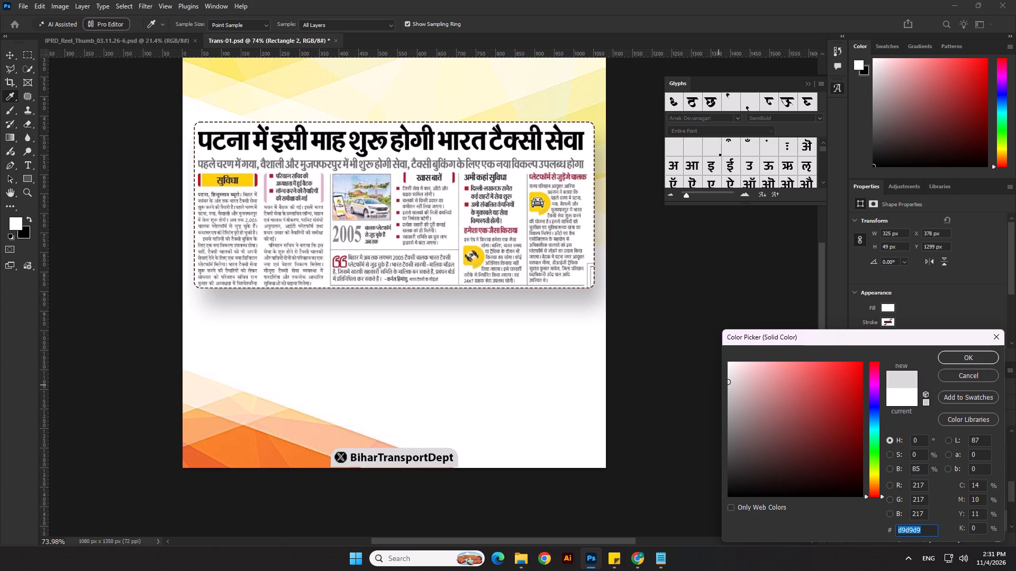
pyautogui.click(969, 354)
pyautogui.scroll(-10, 648, 466)
pyautogui.click(645, 455)
# Fill Rectangle 1 behind the title with the same light grey, reusing the most recently used colour.
pyautogui.scroll(4, 435, 156)
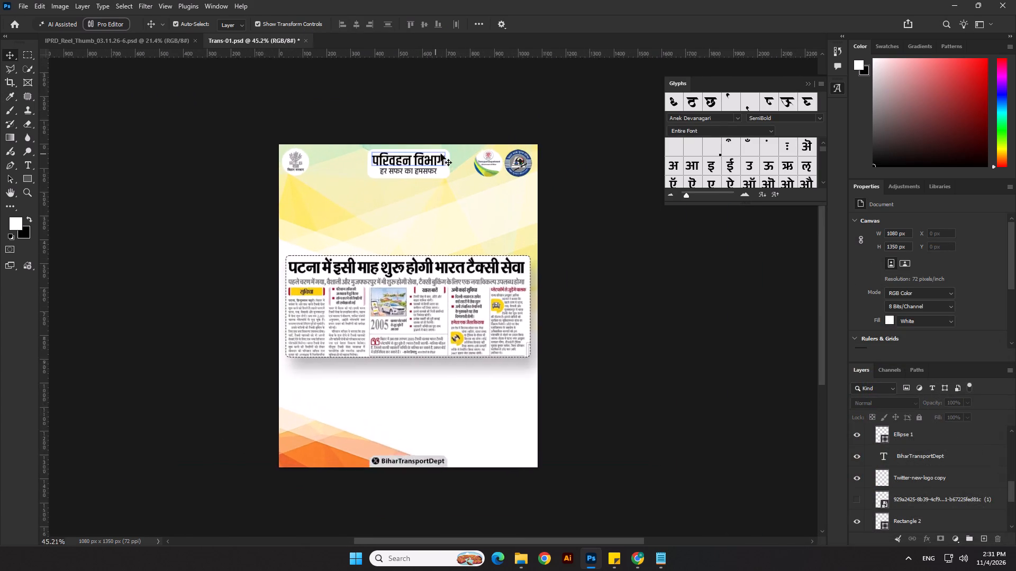
pyautogui.scroll(3, 441, 154)
pyautogui.click(446, 157)
pyautogui.click(897, 309)
pyautogui.click(888, 309)
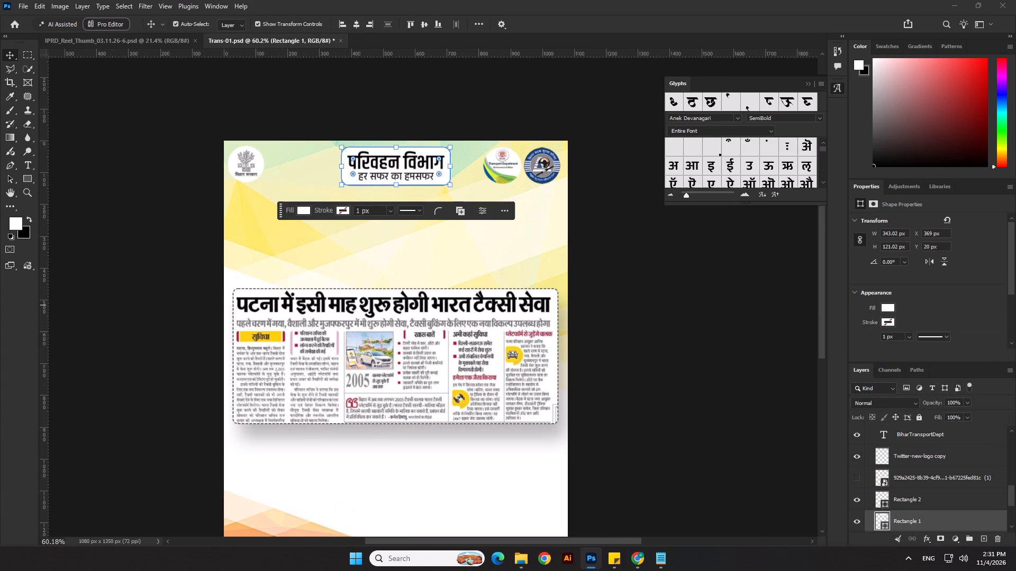
pyautogui.click(865, 366)
pyautogui.click(630, 364)
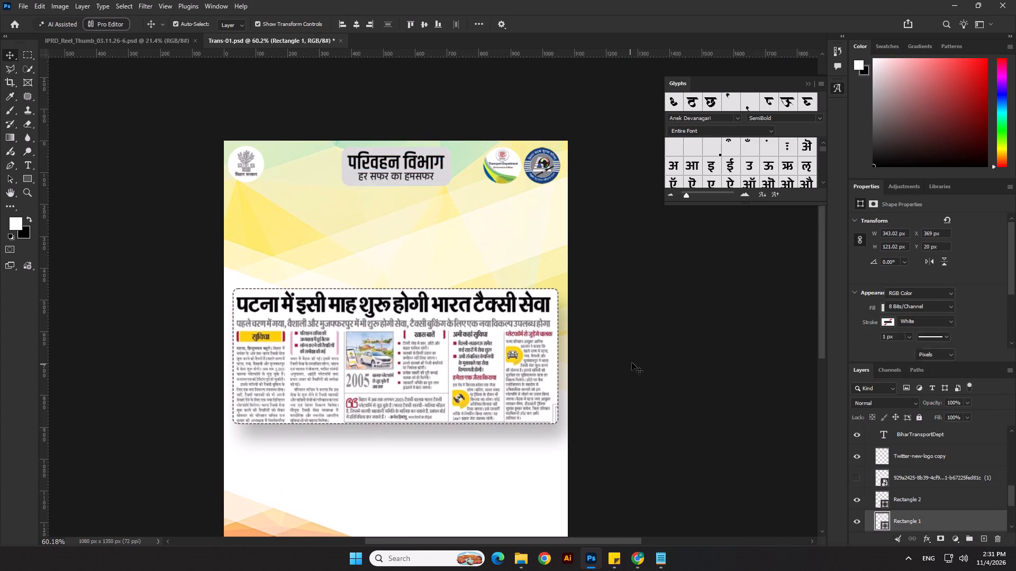
# Undo the light grey fills on Rectangle 1 behind the title and Rectangle 2 behind the BiharTransportDept handle.
pyautogui.scroll(-8, 632, 361)
pyautogui.click(615, 383)
pyautogui.hotkey('ctrl', 'z')
pyautogui.hotkey('ctrl', 'z')
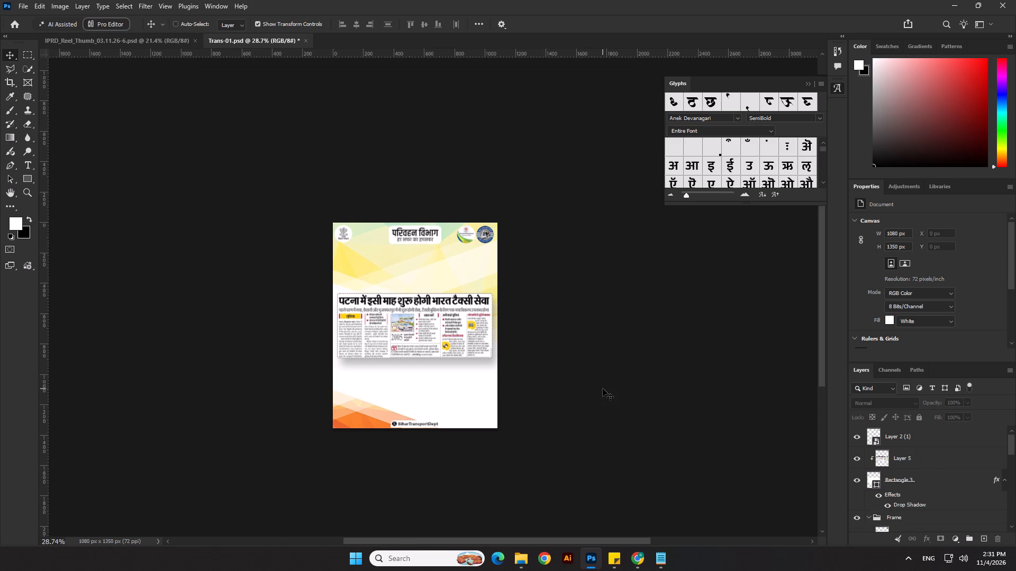
pyautogui.hotkey('ctrl', 'z')
pyautogui.hotkey('ctrl', 'z')
pyautogui.hotkey('ctrl', 'z')
pyautogui.keyDown('ctrl'); pyautogui.click(590, 423); pyautogui.keyUp('ctrl')
pyautogui.scroll(9, 400, 431)
pyautogui.hotkey('ctrl', 'z')
# Align Rectangle 2, the plate behind the BiharTransportDept handle, to the bottom edge of the canvas.
pyautogui.scroll(3, 420, 459)
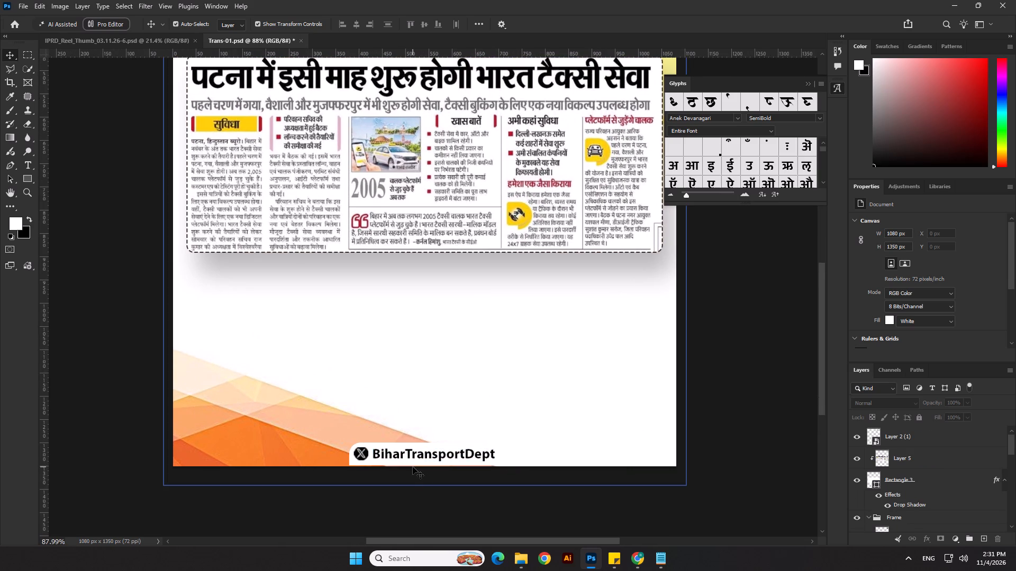
pyautogui.click(416, 465)
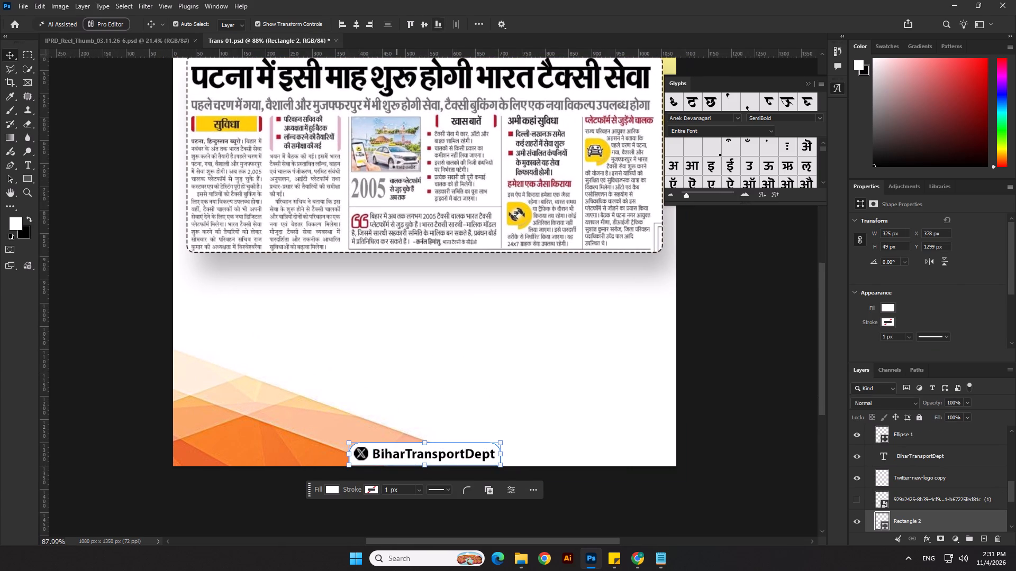
pyautogui.click(438, 24)
pyautogui.click(720, 383)
# Nudge the BiharTransportDept text and the X logo together about 3 px down within their white plate.
pyautogui.click(453, 458)
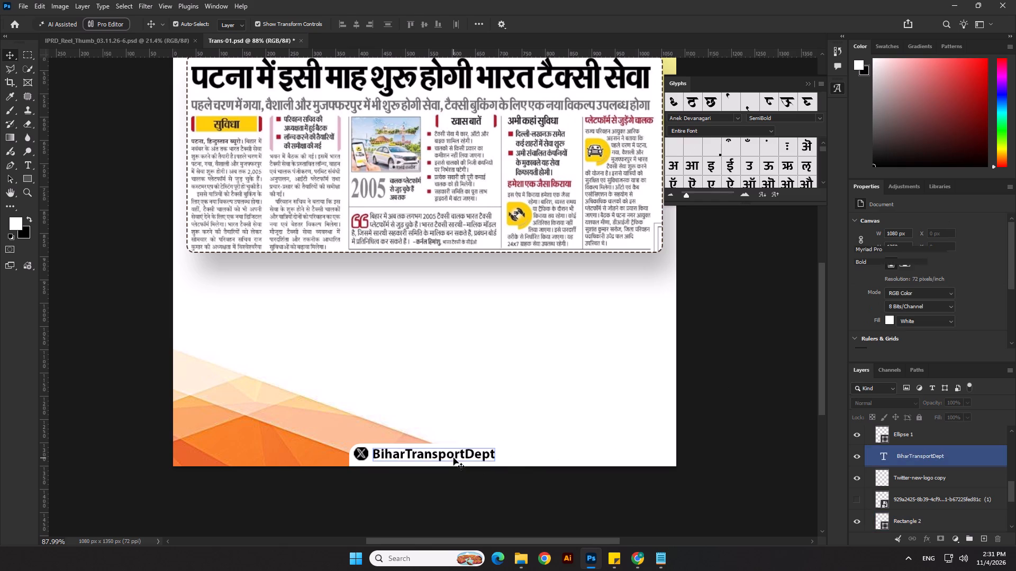
pyautogui.scroll(8, 383, 454)
pyautogui.keyDown('shift'); pyautogui.click(355, 455); pyautogui.keyUp('shift')
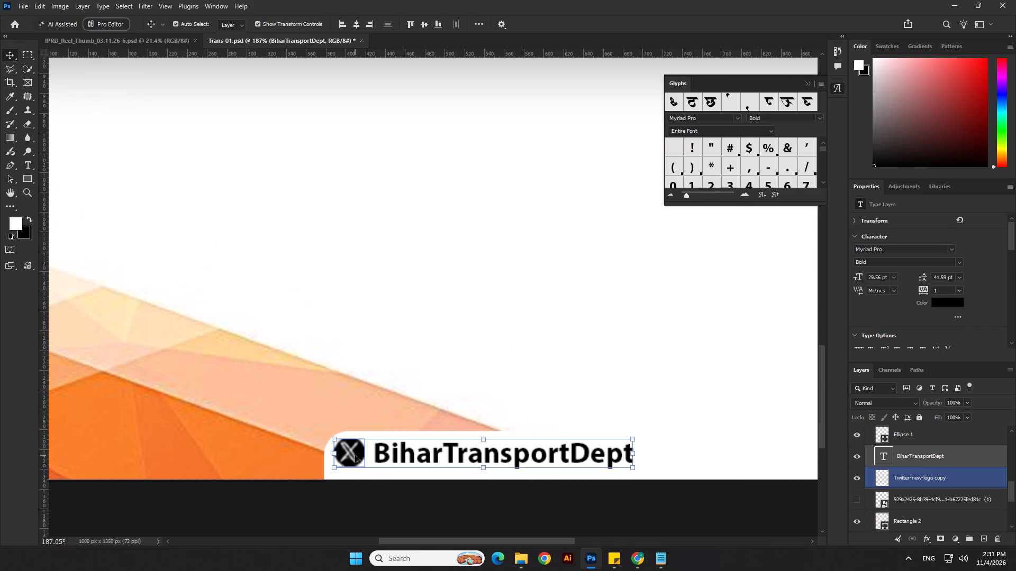
pyautogui.hotkey('shift', 'Down')
pyautogui.press('Up')
pyautogui.press('Up')
pyautogui.press('Up')
pyautogui.press('Up')
pyautogui.press('Up')
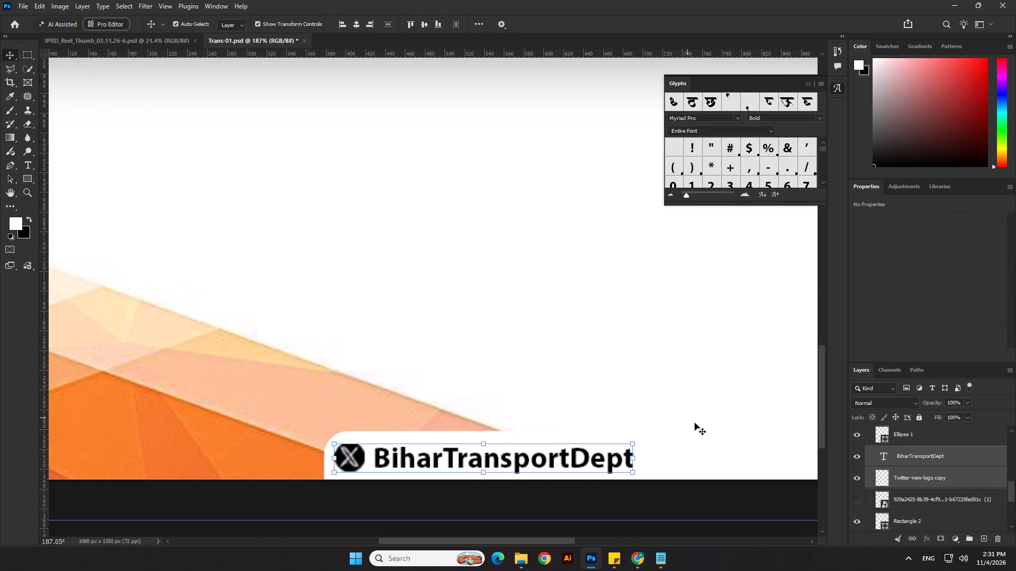
pyautogui.press('Up')
pyautogui.press('Up')
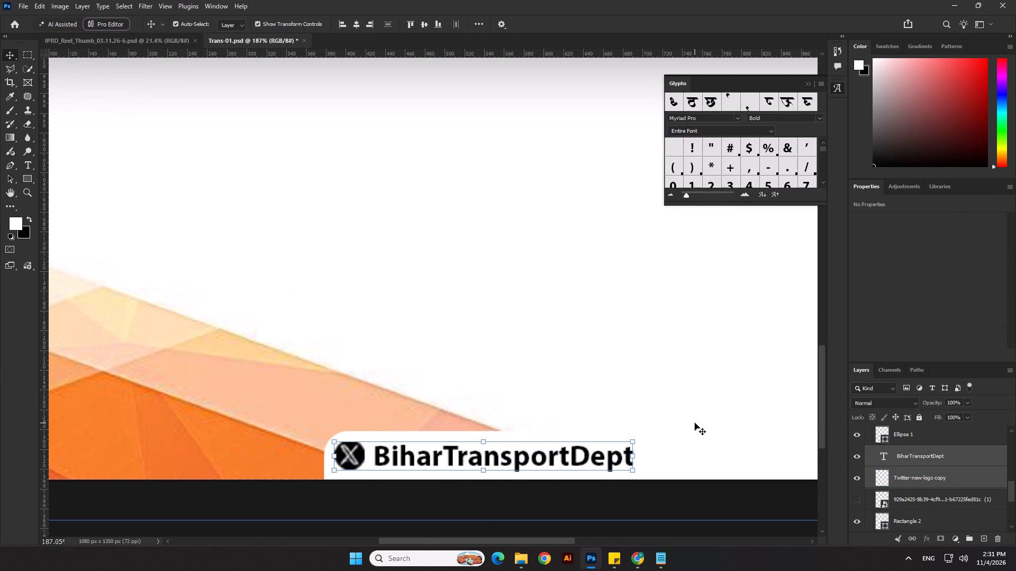
pyautogui.click(695, 423)
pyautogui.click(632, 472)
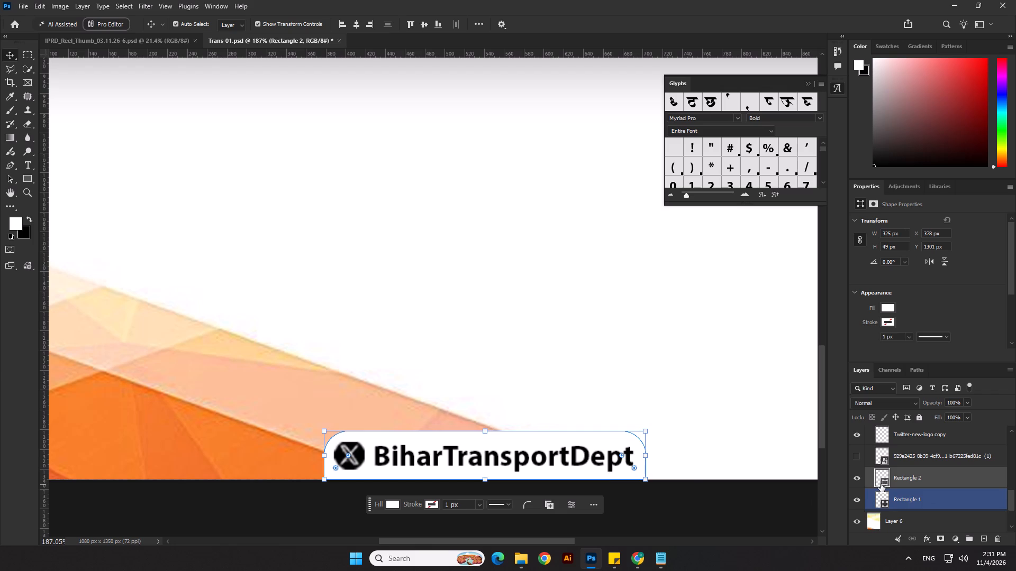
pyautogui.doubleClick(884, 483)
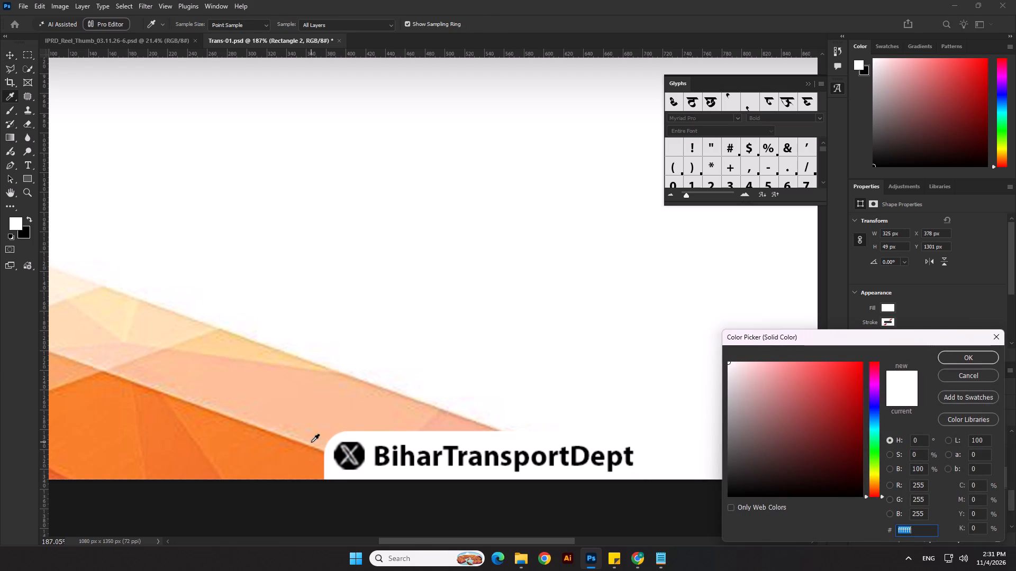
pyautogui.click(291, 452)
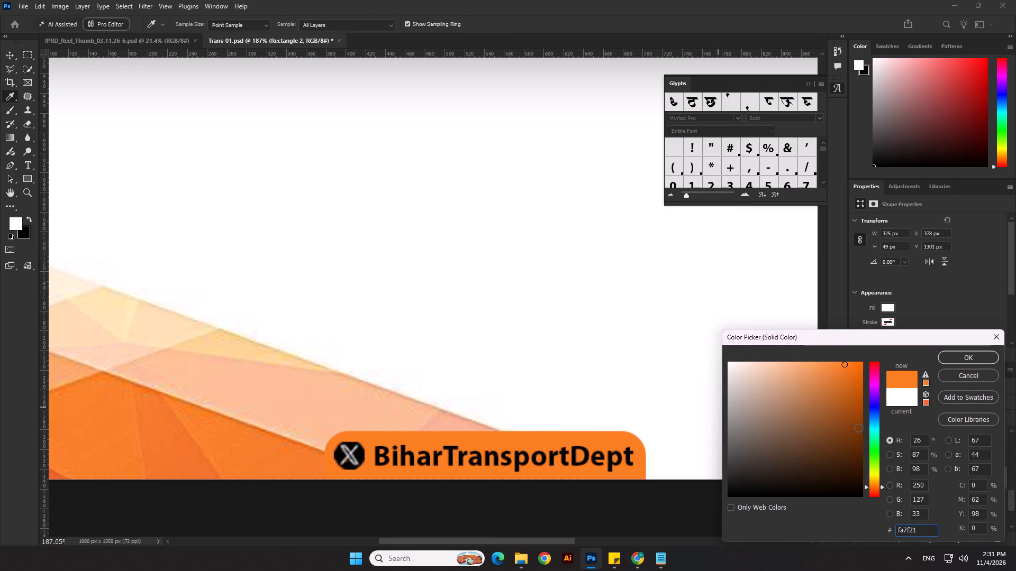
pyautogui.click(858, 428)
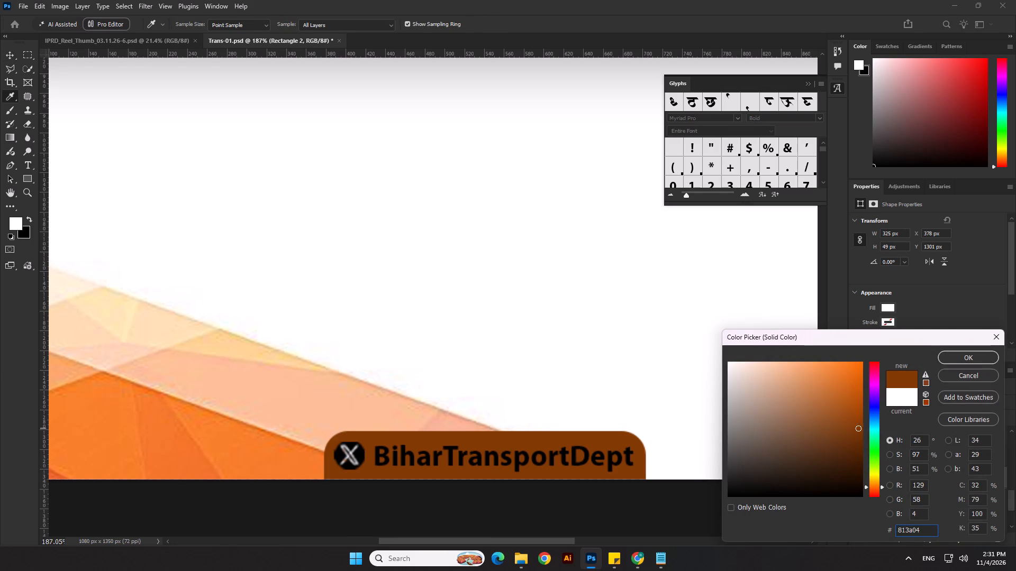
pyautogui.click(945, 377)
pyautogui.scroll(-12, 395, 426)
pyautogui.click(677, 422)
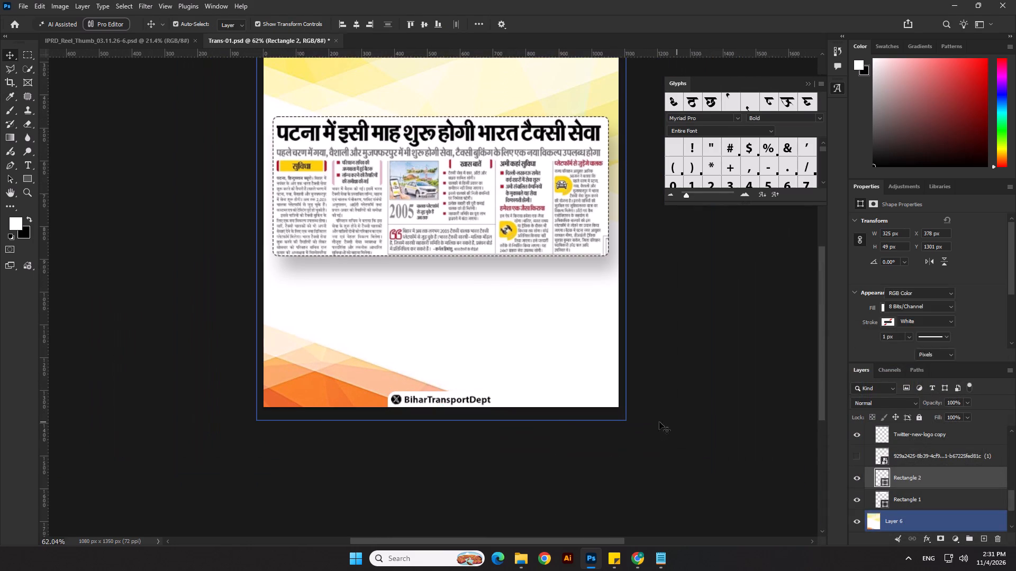
# Move the Layer 6 background straight up to Y -239 px, so its lower edge meets the canvas bottom.
pyautogui.click(522, 335)
pyautogui.scroll(-5, 420, 388)
pyautogui.moveTo(473, 369); pyautogui.dragTo(477, 356)
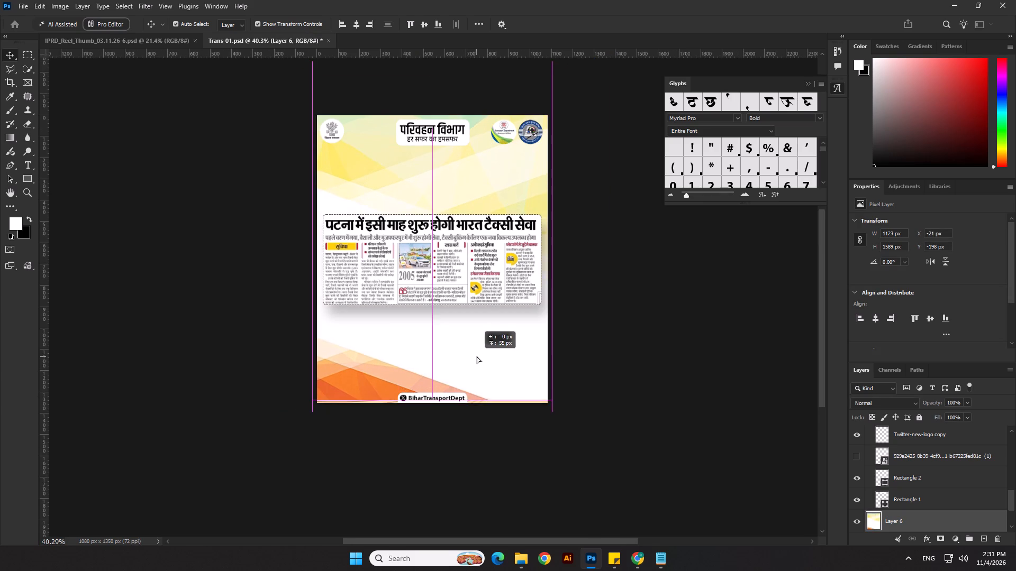
pyautogui.moveTo(477, 356); pyautogui.dragTo(477, 360)
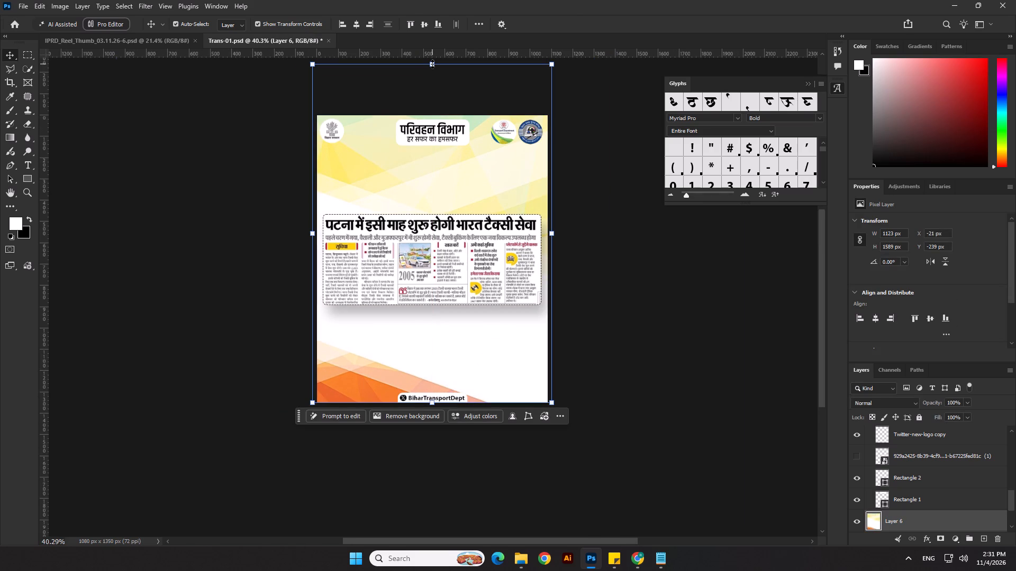
# Scale the Layer 6 background up proportionally to about 1219 × 1725 px, keeping its bottom edge on the canvas bottom.
pyautogui.moveTo(432, 64); pyautogui.dragTo(443, 57)
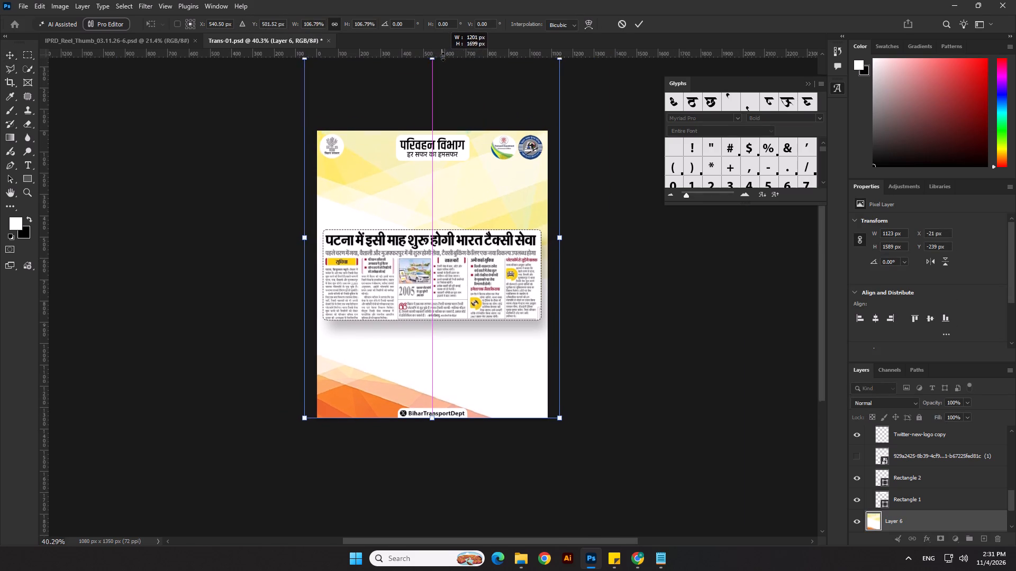
pyautogui.moveTo(443, 57); pyautogui.dragTo(444, 57)
pyautogui.press('Return')
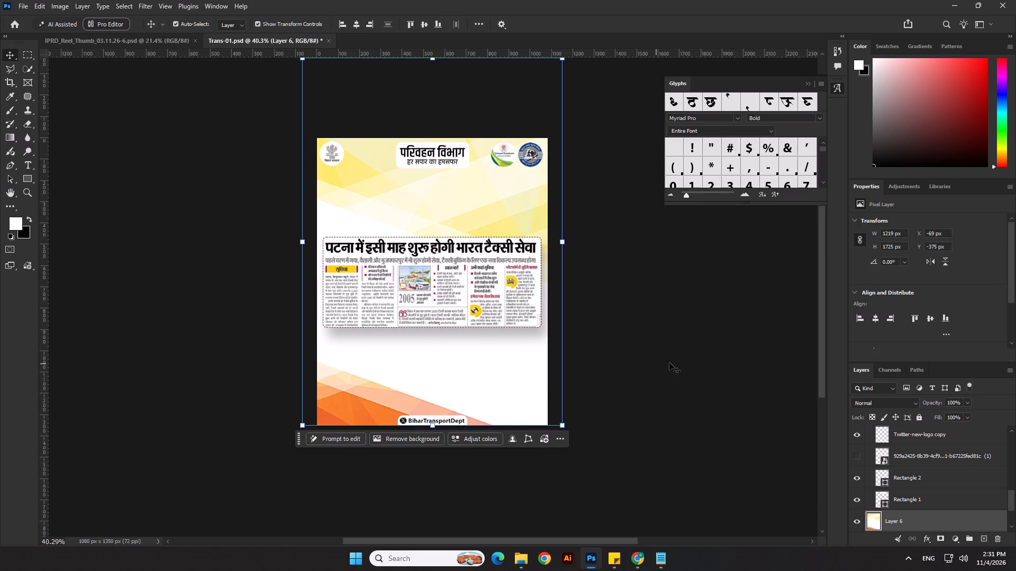
pyautogui.click(669, 363)
pyautogui.scroll(-5, 607, 362)
pyautogui.click(621, 347)
pyautogui.scroll(3, 550, 289)
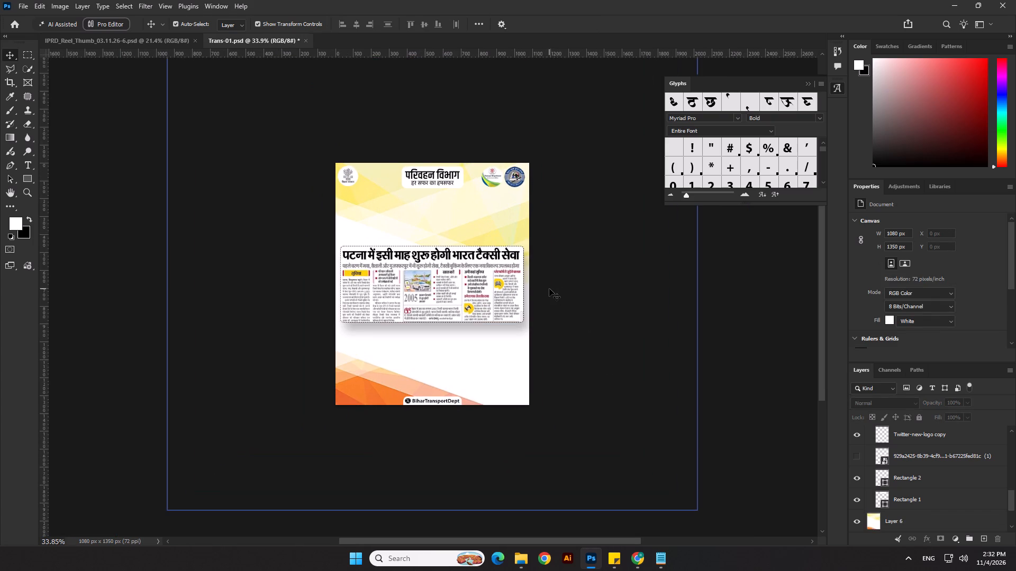
# Save the Trans-01.psd document.
pyautogui.hotkey('ctrl', 's')
# Save a copy of the post in PNG format in the Transport 04.11.26 folder.
pyautogui.click(25, 4)
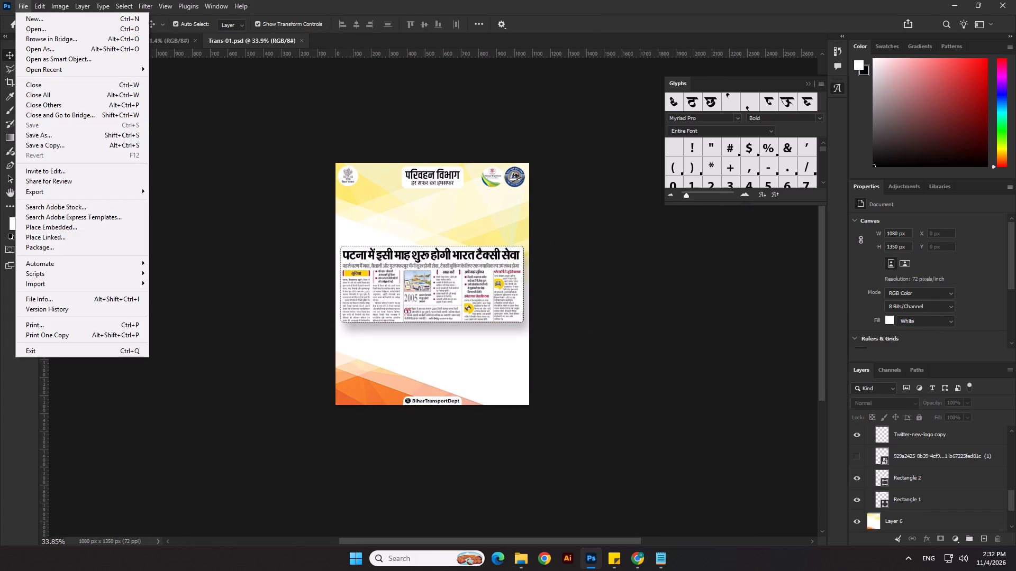
pyautogui.click(56, 144)
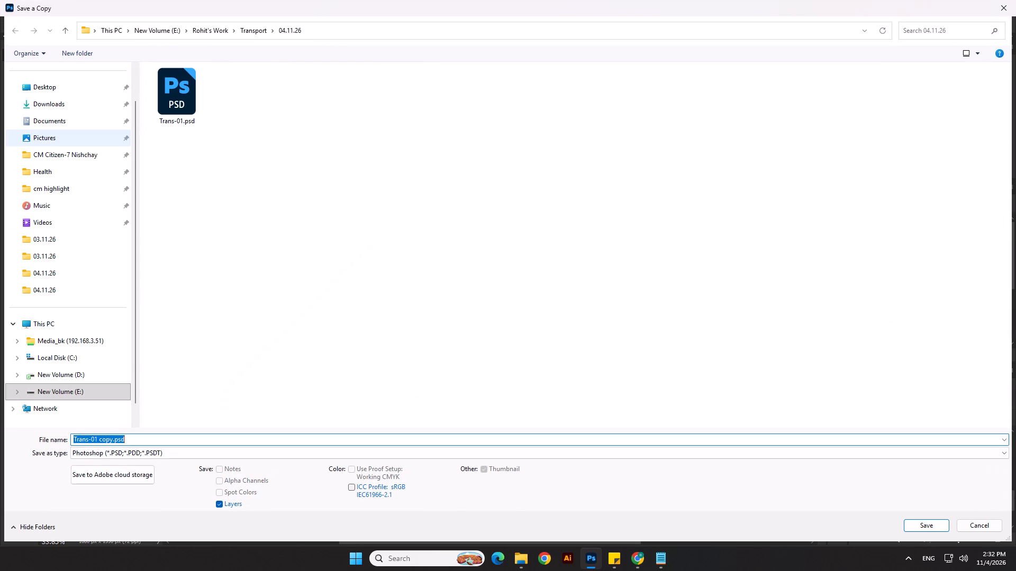
pyautogui.click(137, 460)
pyautogui.click(138, 457)
pyautogui.click(137, 385)
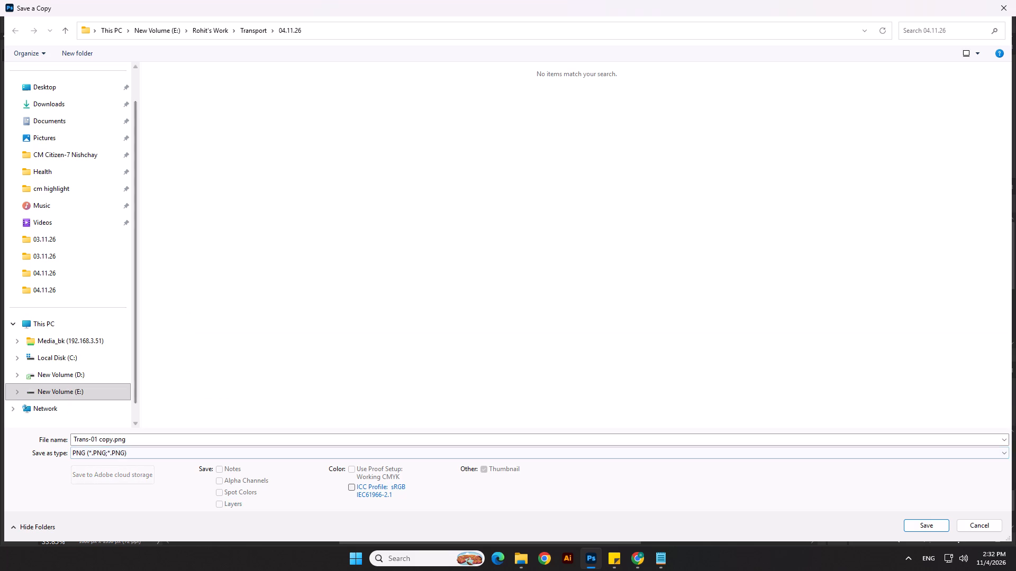
# Finish saving the PNG copy as Trans-01 copy.png with the large file size, fastest saving option.
pyautogui.click(913, 523)
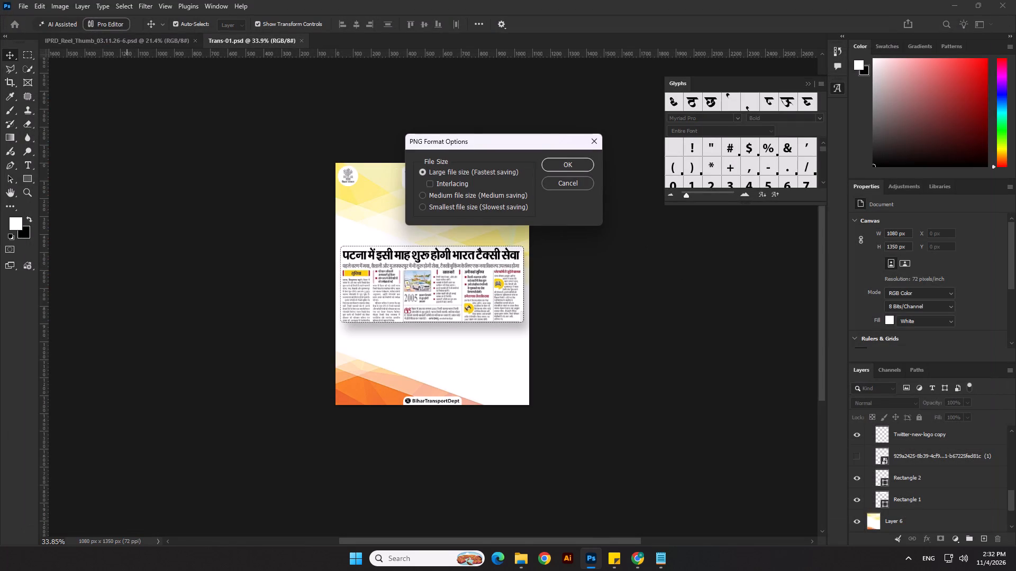
pyautogui.click(587, 166)
# Save the document under the new name Trans-02 in Photoshop format in the Transport 04.11.26 folder.
pyautogui.click(20, 7)
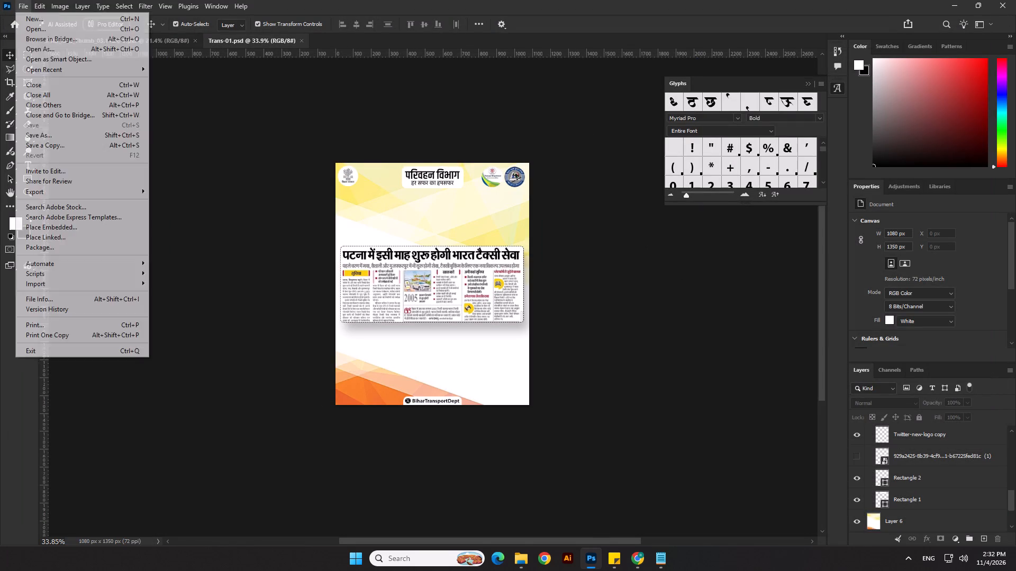
pyautogui.click(48, 135)
pyautogui.moveTo(129, 454); pyautogui.dragTo(102, 455)
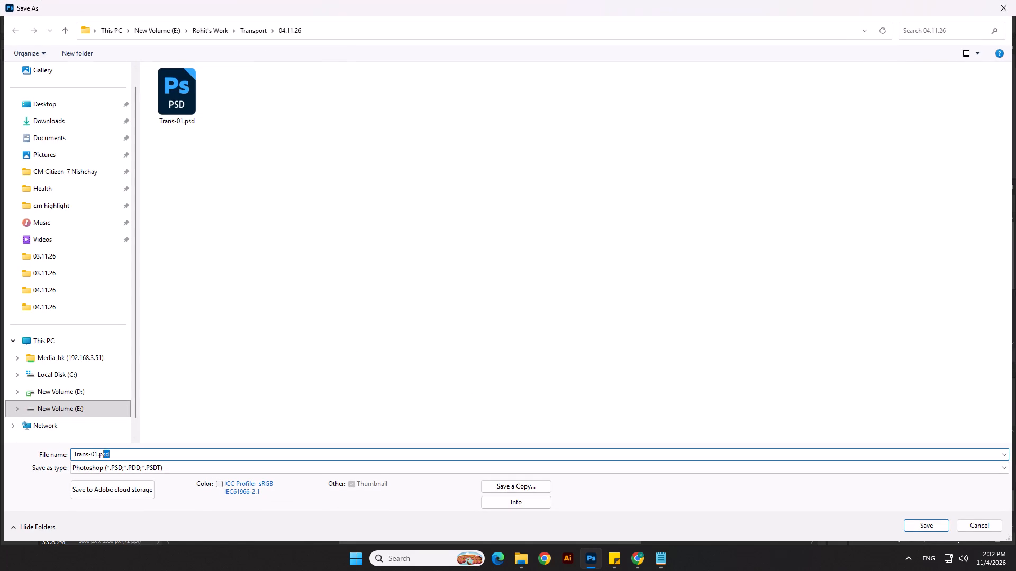
pyautogui.moveTo(102, 455); pyautogui.dragTo(96, 452)
pyautogui.press('BackSpace')
pyautogui.press('BackSpace')
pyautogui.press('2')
pyautogui.press('Return')
pyautogui.press('Return')
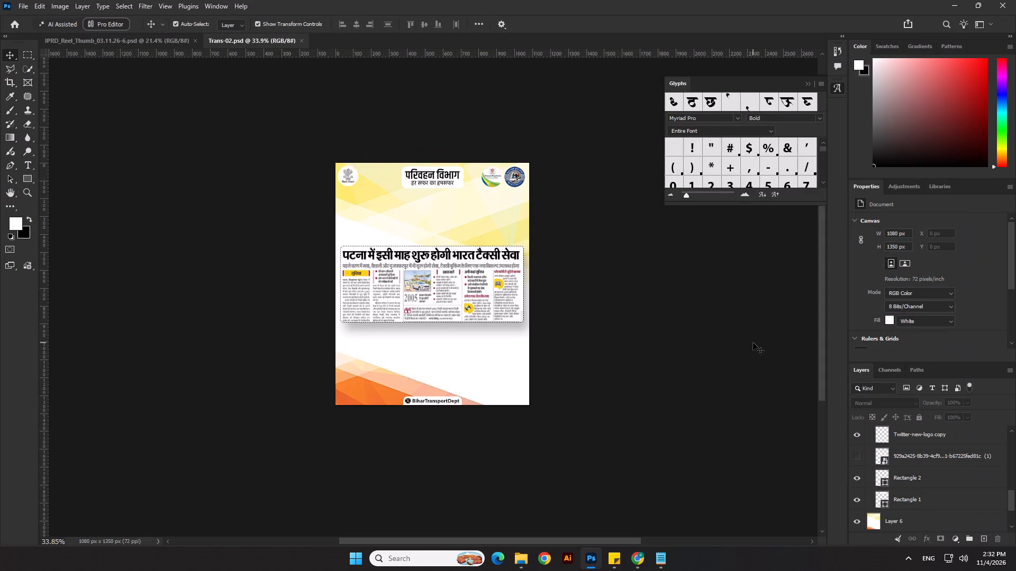
# Delete the newspaper clipping image from inside the dashed frame.
pyautogui.click(431, 306)
pyautogui.press('Delete')
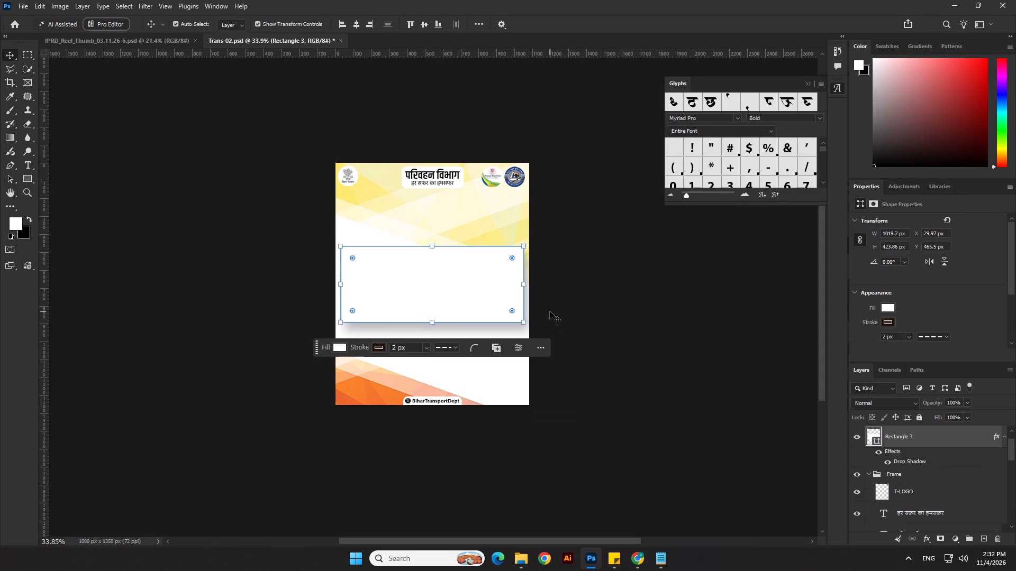
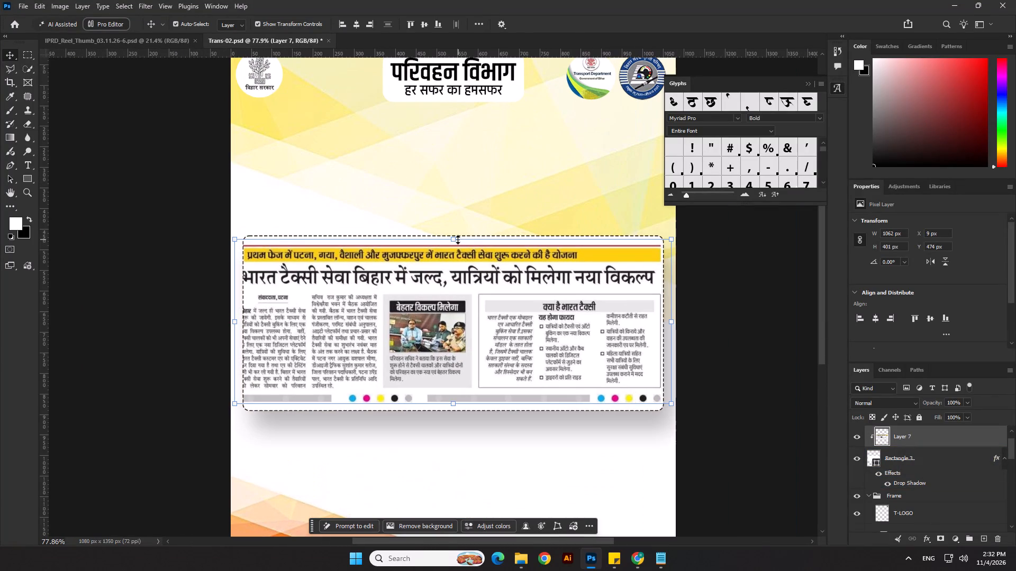
# Scale the Layer 7 news clipping proportionally to about 1041 × 393 px so it fits within the rounded dashed frame.
pyautogui.moveTo(453, 239); pyautogui.dragTo(460, 247)
pyautogui.moveTo(664, 323); pyautogui.dragTo(670, 319)
pyautogui.scroll(4, 670, 319)
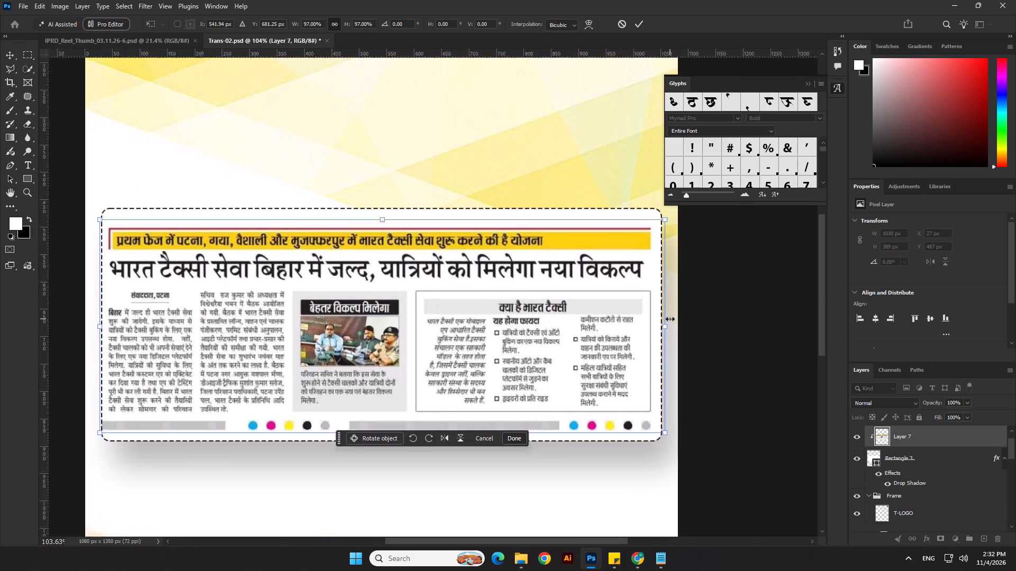
pyautogui.moveTo(665, 323); pyautogui.dragTo(671, 324)
pyautogui.press('Return')
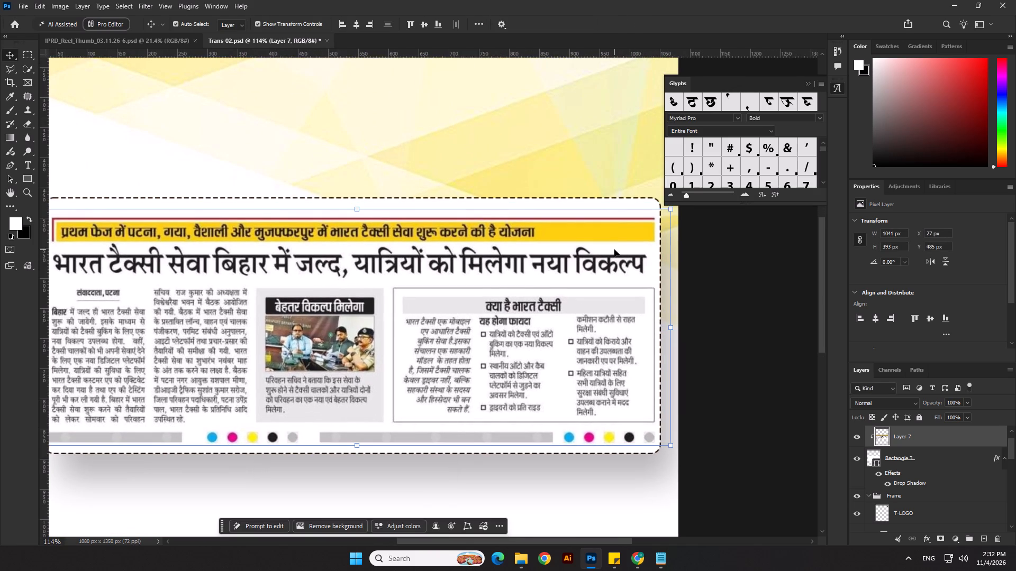
# Nudge the Layer 7 newspaper clipping straight up to Y 475 px.
pyautogui.hotkey('shift', 'Up')
# Shrink the dashed Rectangle 3 frame to about 392 px high by pulling its bottom and top edges in around the clipping.
pyautogui.click(736, 360)
pyautogui.click(651, 445)
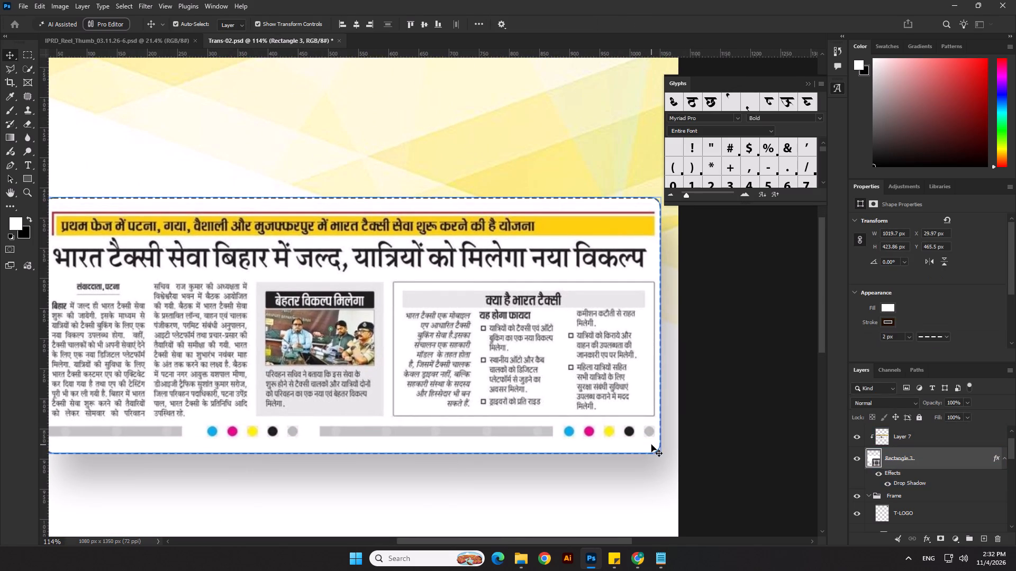
pyautogui.scroll(-2, 651, 445)
pyautogui.moveTo(421, 453); pyautogui.dragTo(430, 443)
pyautogui.scroll(2, 383, 248)
pyautogui.moveTo(404, 236); pyautogui.dragTo(402, 250)
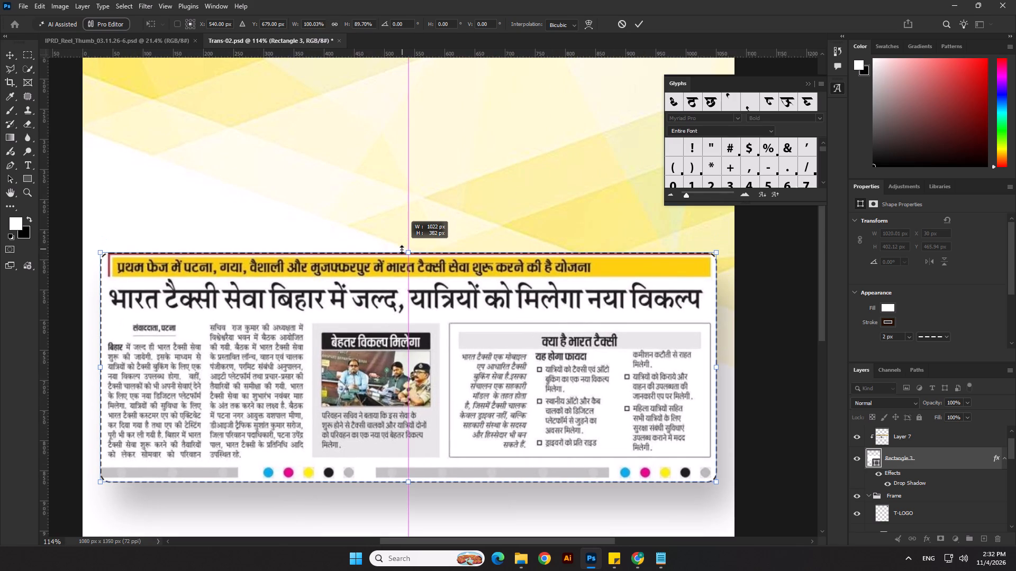
pyautogui.moveTo(402, 250); pyautogui.dragTo(405, 245)
pyautogui.scroll(3, 408, 238)
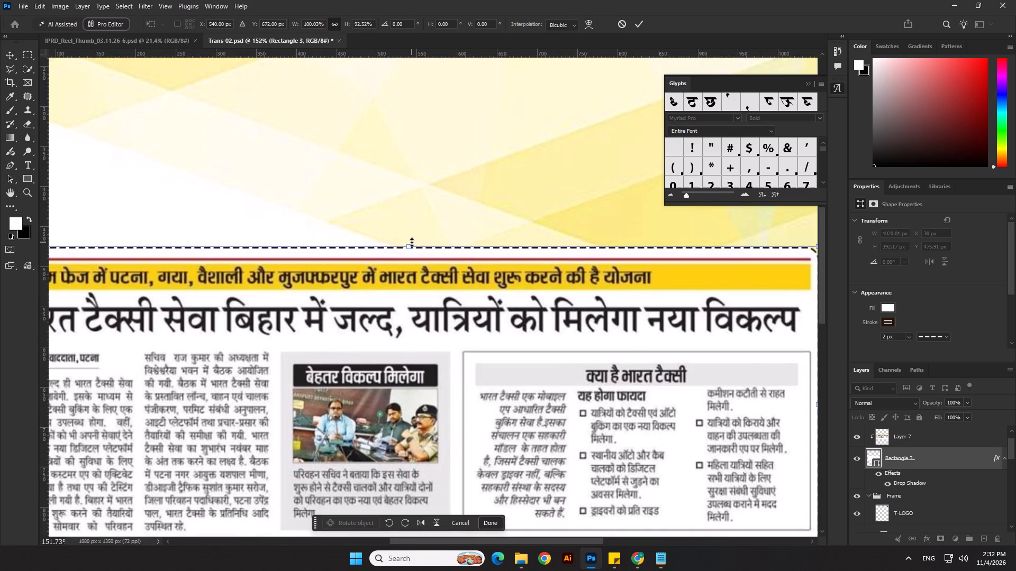
pyautogui.click(412, 242)
pyautogui.scroll(-11, 412, 246)
pyautogui.press('Return')
# Nudge the Layer 7 newspaper clipping straight up to Y 471 px inside its frame.
pyautogui.click(400, 301)
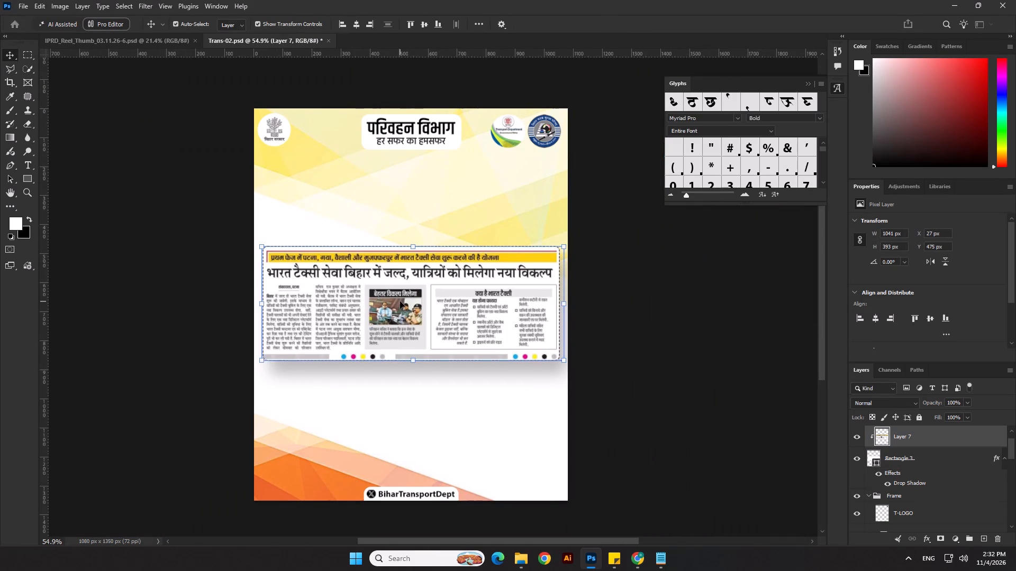
pyautogui.press('Up')
pyautogui.press('Up')
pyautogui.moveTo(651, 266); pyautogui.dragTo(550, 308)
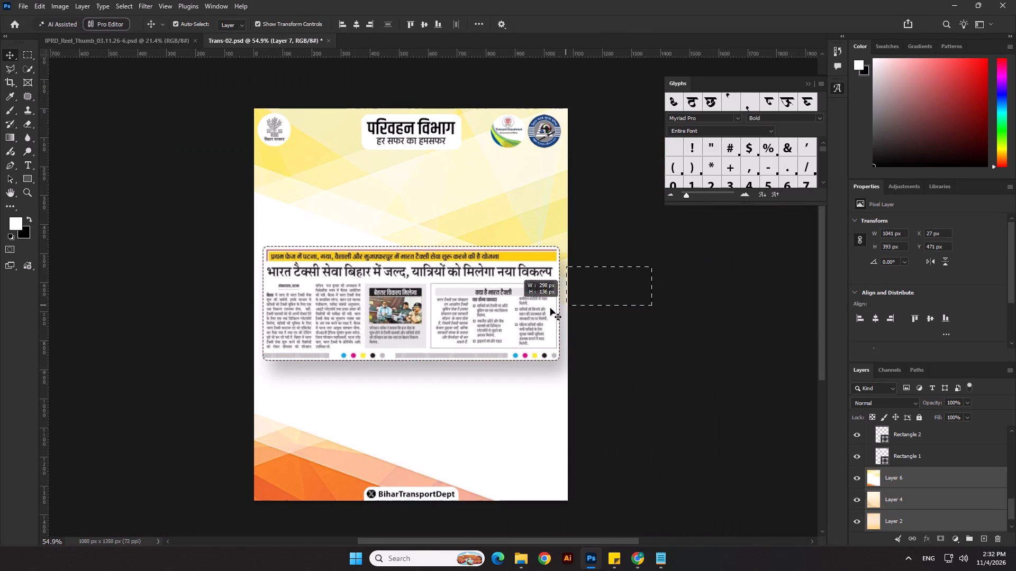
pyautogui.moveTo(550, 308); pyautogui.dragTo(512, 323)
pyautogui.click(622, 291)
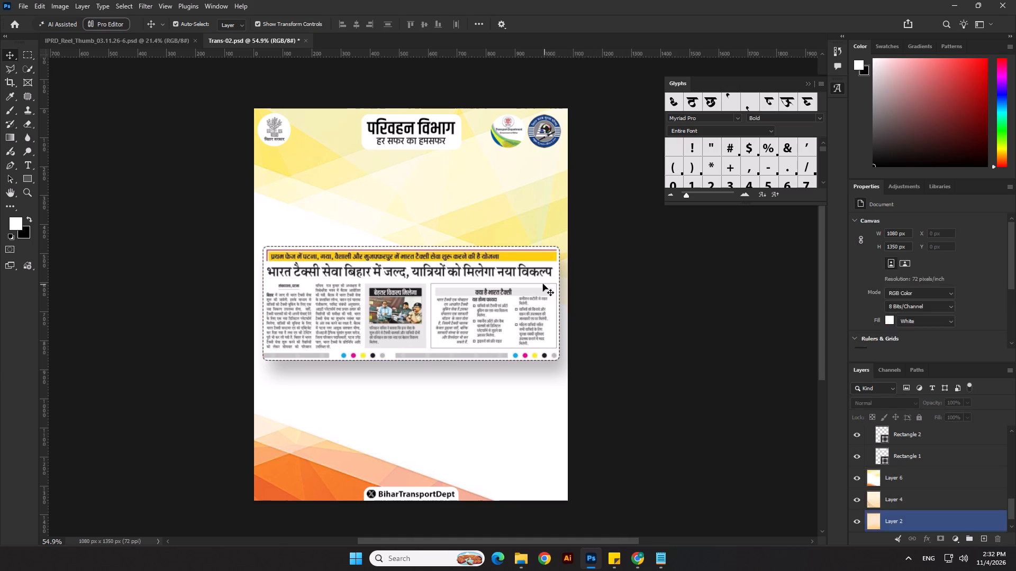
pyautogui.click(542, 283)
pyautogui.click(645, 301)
# Nudge the Layer 6 background straight up to Y -377 px.
pyautogui.click(539, 223)
pyautogui.press('Up')
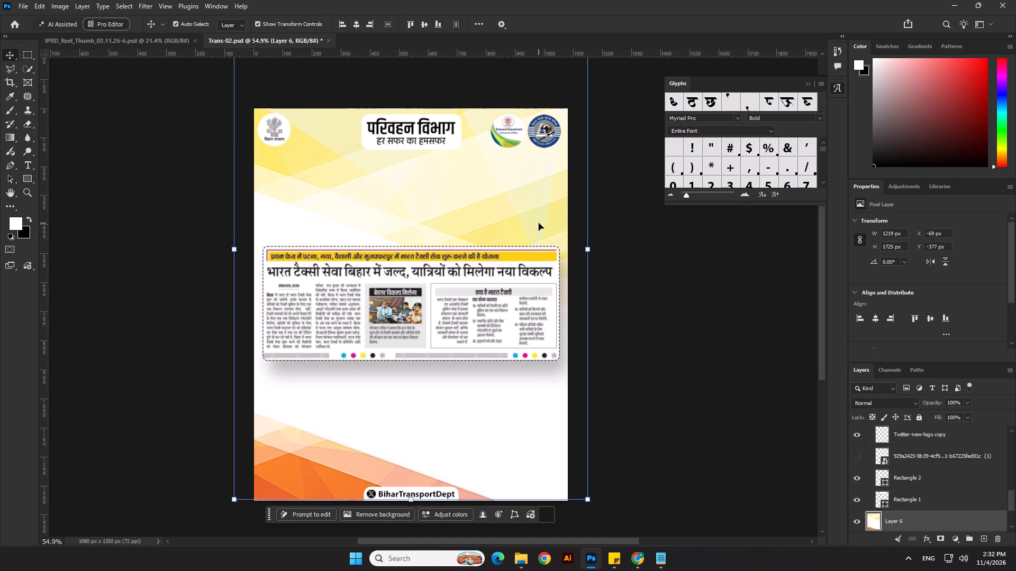
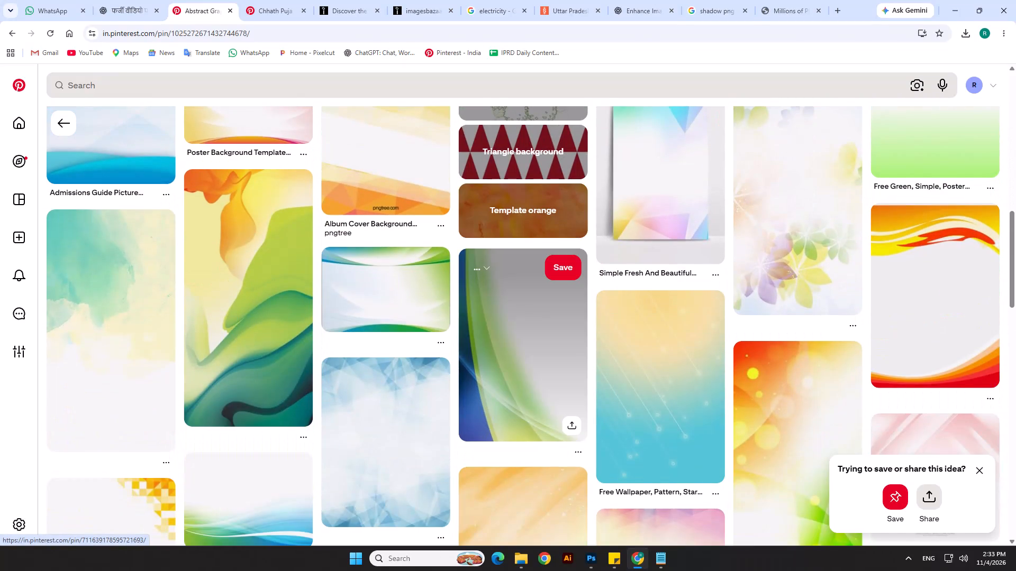
# Browse the Pinterest backgrounds, open the "White & Blue gradient background for design" pin and copy its image.
pyautogui.scroll(-1, 130, 326)
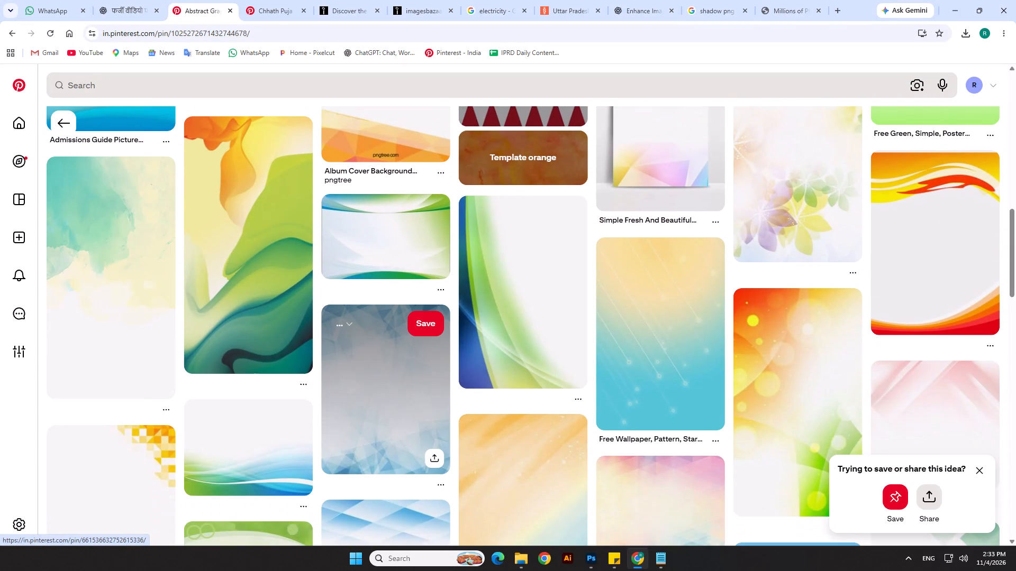
pyautogui.scroll(-3, 386, 381)
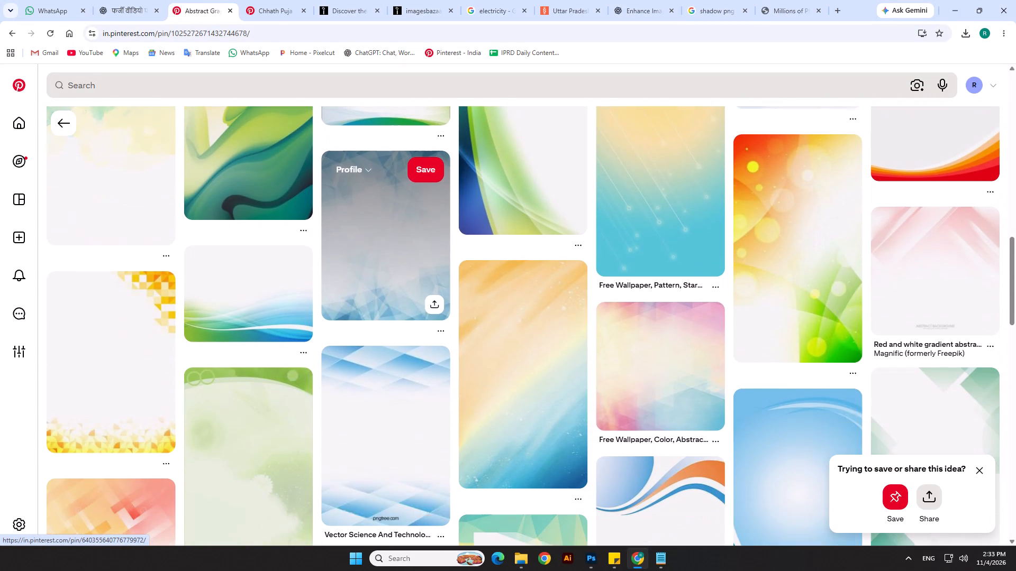
pyautogui.scroll(-2, 217, 374)
pyautogui.scroll(-3, 87, 334)
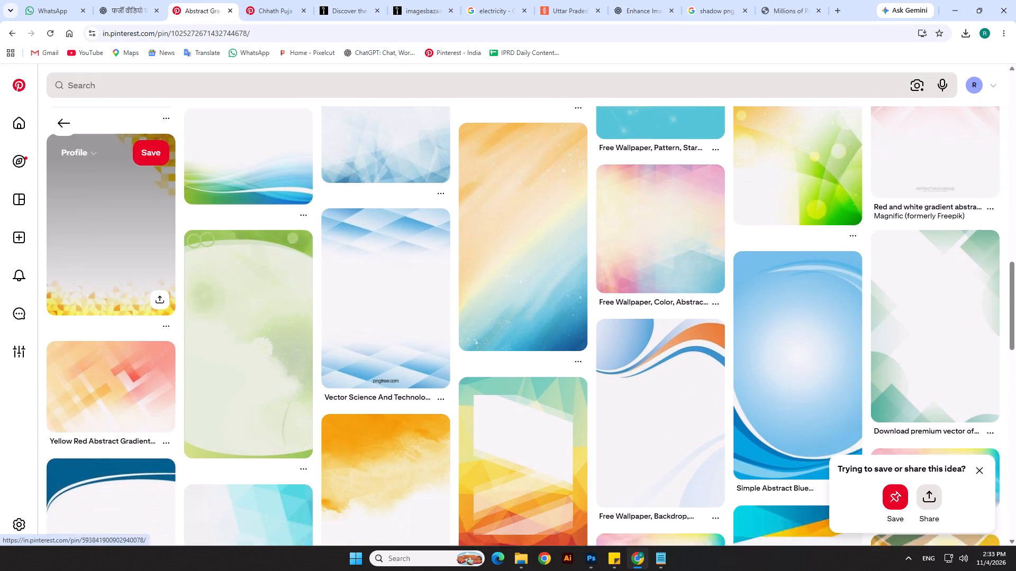
pyautogui.scroll(-3, 134, 331)
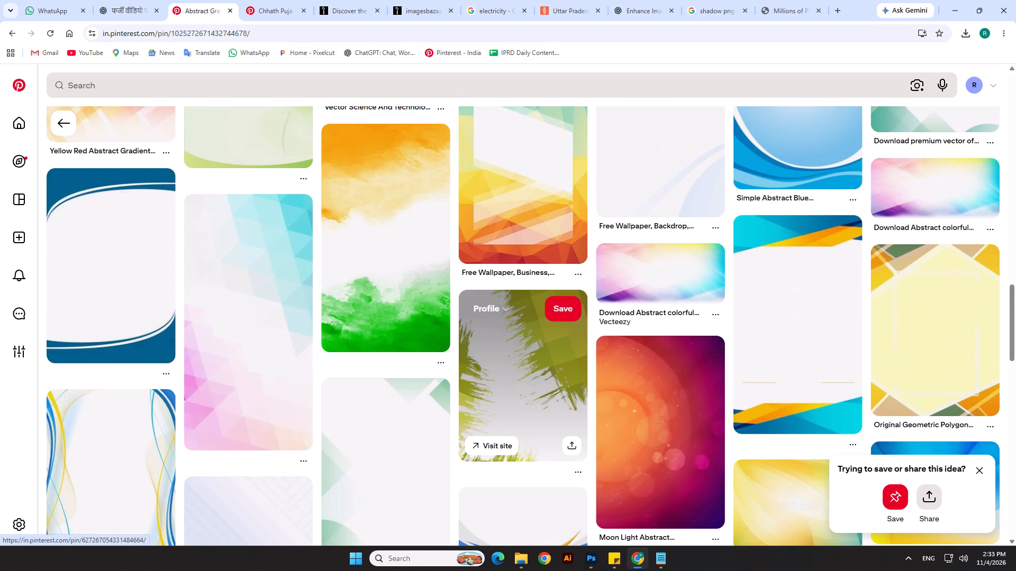
pyautogui.scroll(-5, 583, 336)
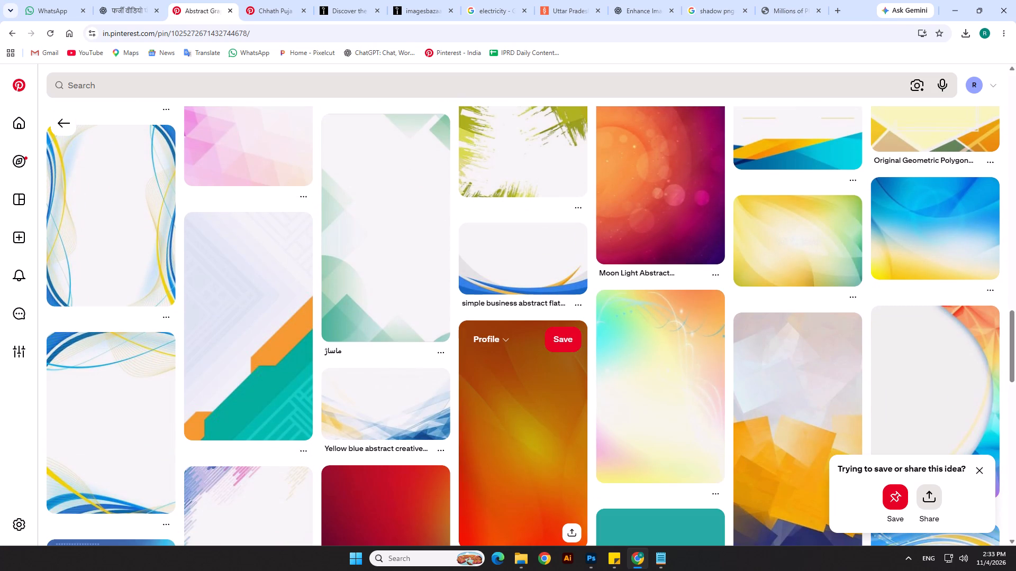
pyautogui.scroll(-5, 581, 330)
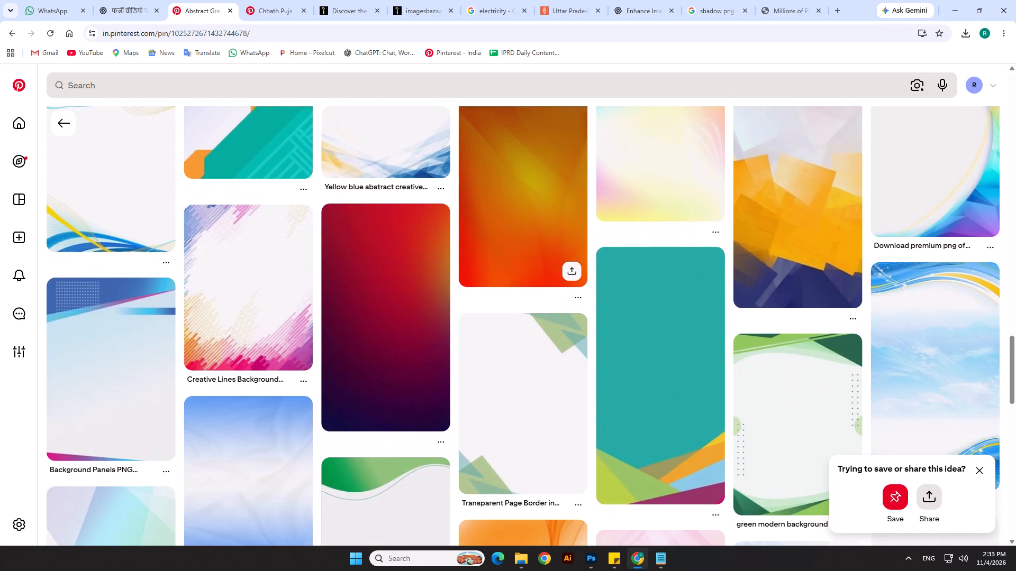
pyautogui.scroll(-4, 269, 263)
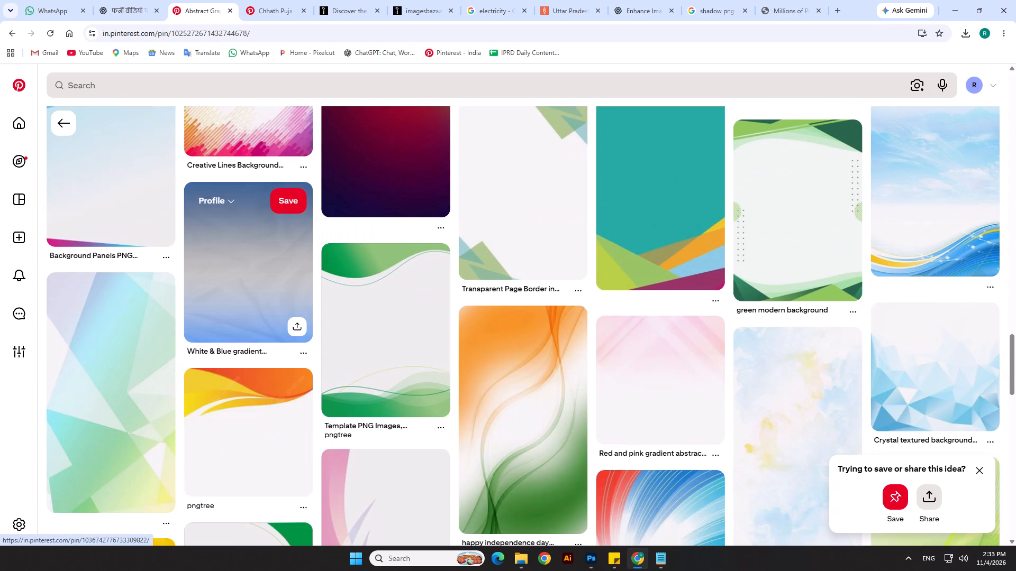
pyautogui.click(258, 268)
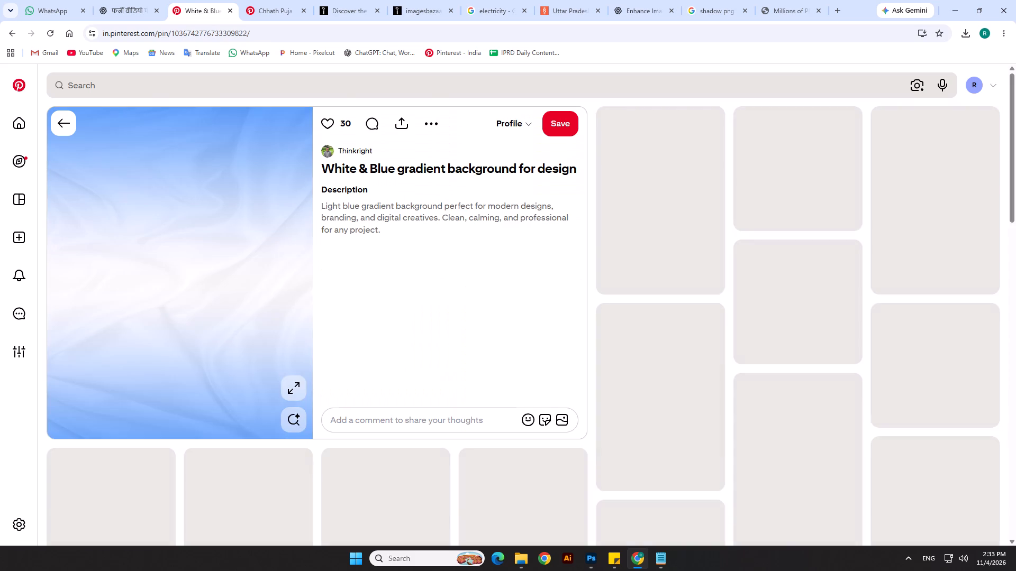
pyautogui.rightClick(171, 263)
pyautogui.click(202, 302)
# Switch to Photoshop, paste the blue gradient above Layer 4 and scale it to about 162% to cover the whole canvas.
pyautogui.hotkey('alt', 'Tab')
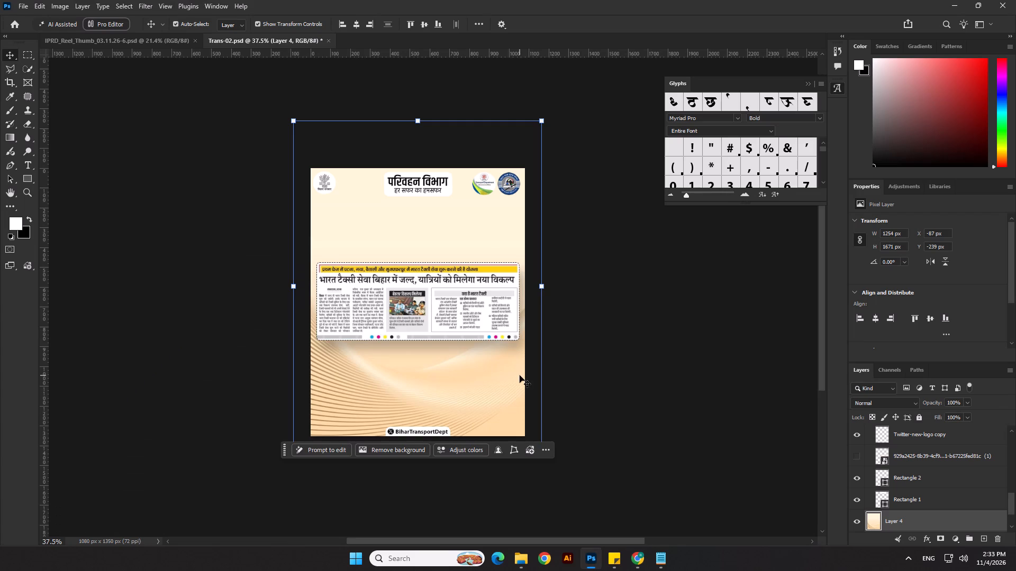
pyautogui.hotkey('ctrl', 'v')
pyautogui.moveTo(420, 209); pyautogui.dragTo(431, 154)
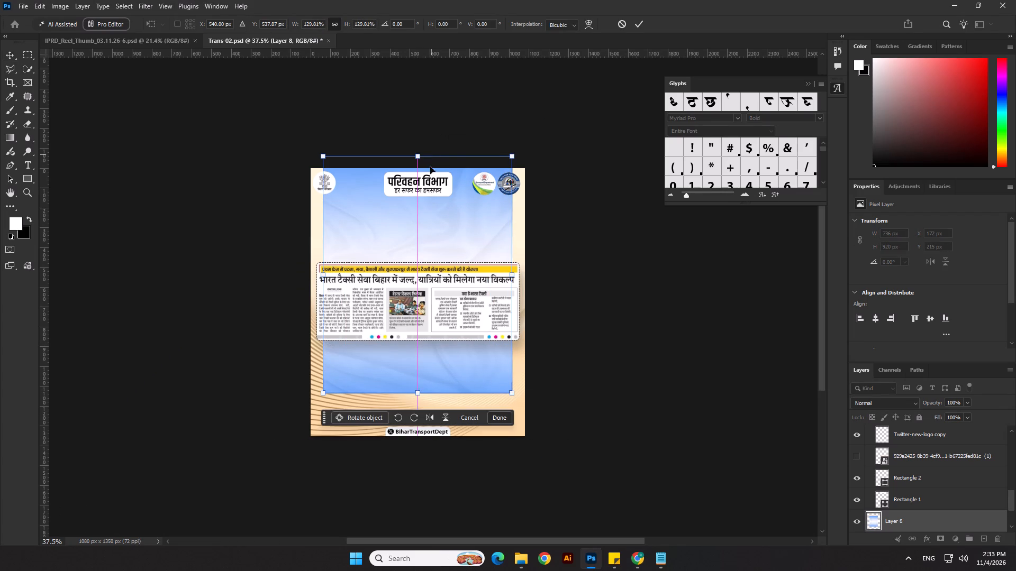
pyautogui.moveTo(416, 390); pyautogui.dragTo(420, 446)
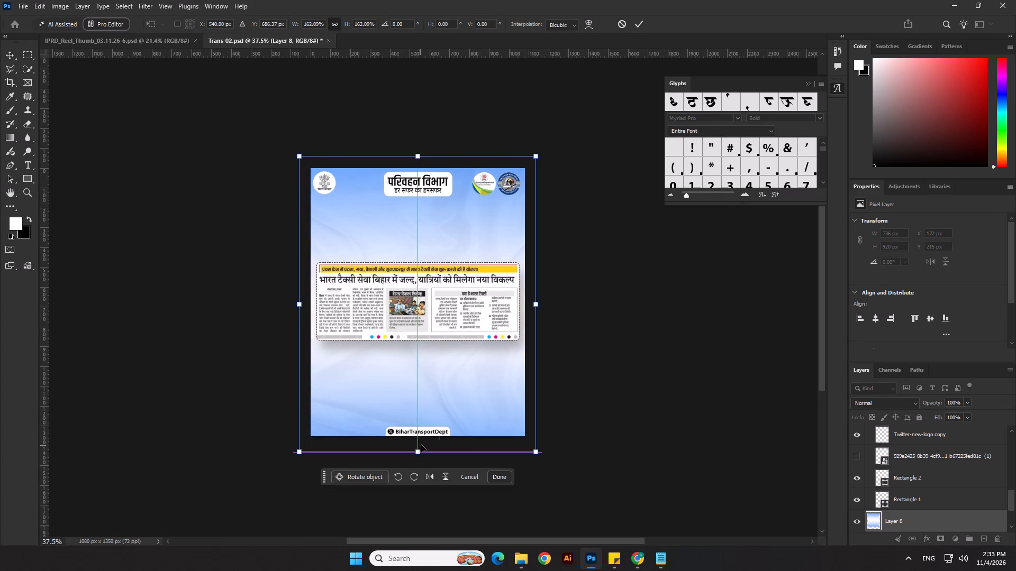
pyautogui.press('Return')
pyautogui.click(675, 337)
# Save the changes to Trans-02.psd.
pyautogui.scroll(1, 466, 224)
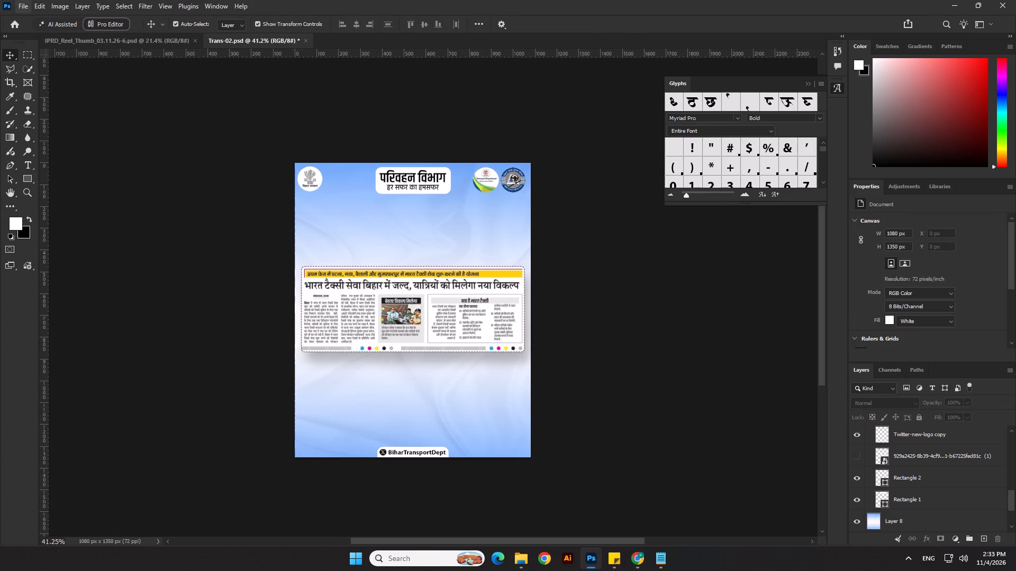
pyautogui.click(17, 4)
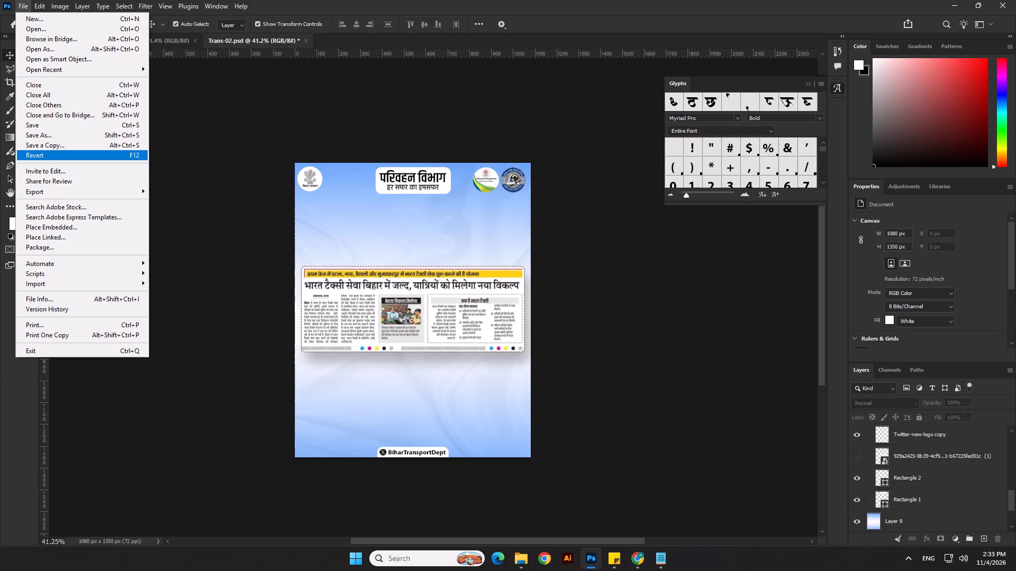
pyautogui.click(65, 125)
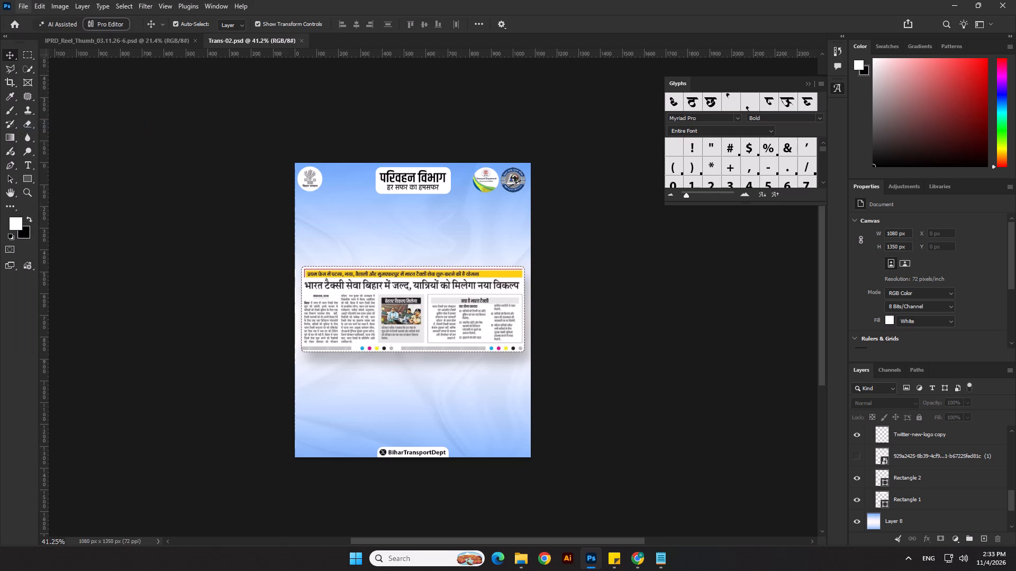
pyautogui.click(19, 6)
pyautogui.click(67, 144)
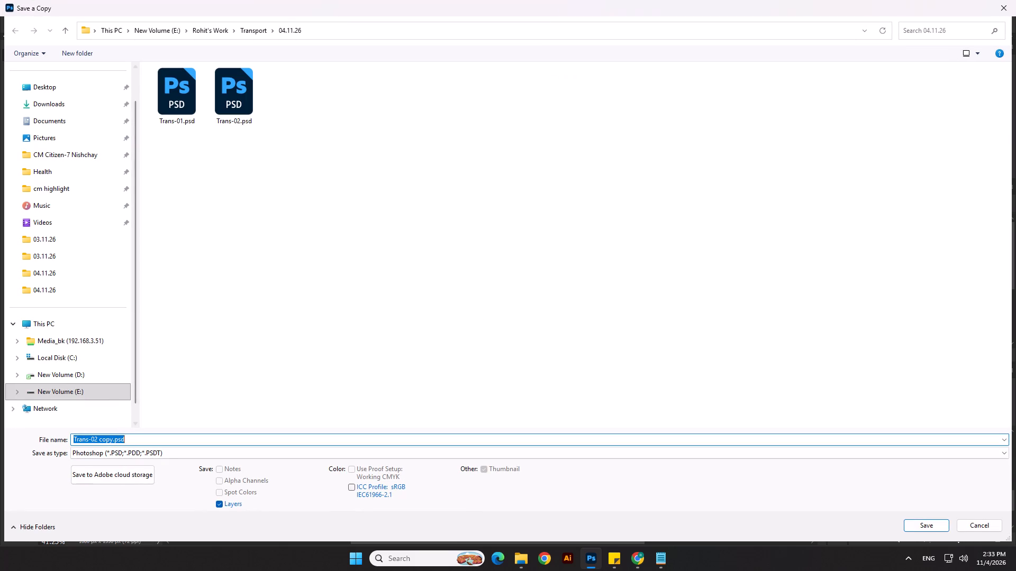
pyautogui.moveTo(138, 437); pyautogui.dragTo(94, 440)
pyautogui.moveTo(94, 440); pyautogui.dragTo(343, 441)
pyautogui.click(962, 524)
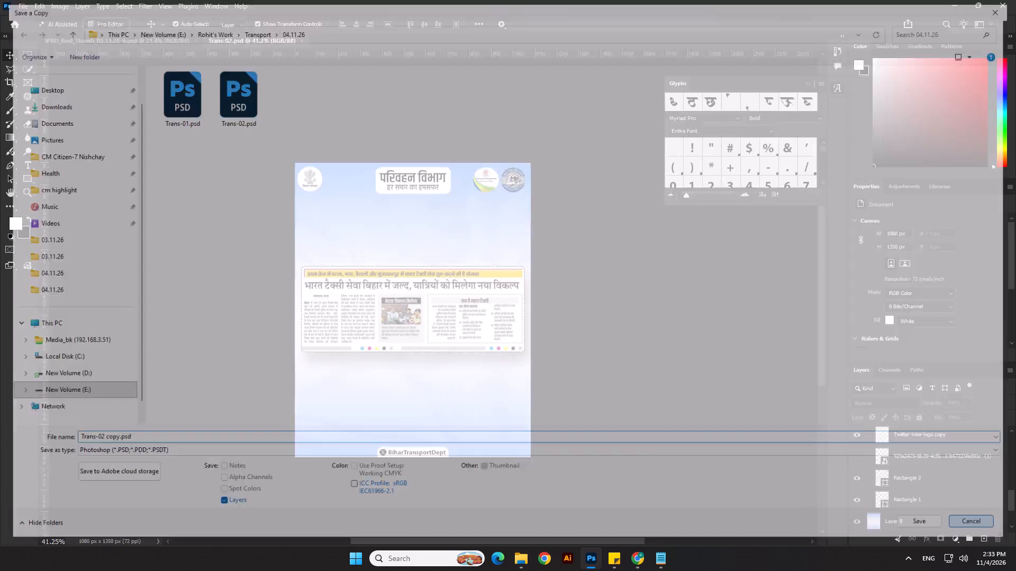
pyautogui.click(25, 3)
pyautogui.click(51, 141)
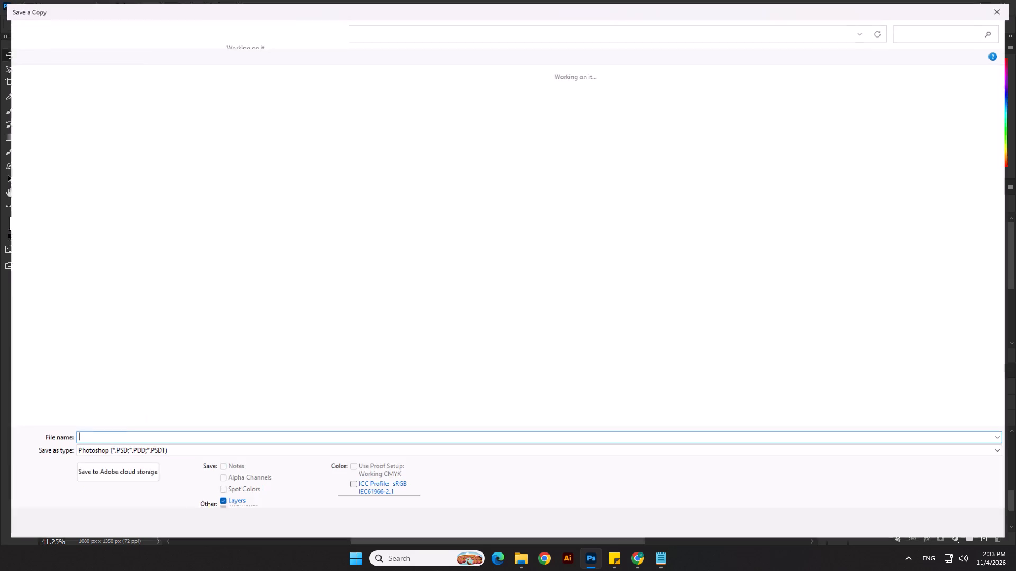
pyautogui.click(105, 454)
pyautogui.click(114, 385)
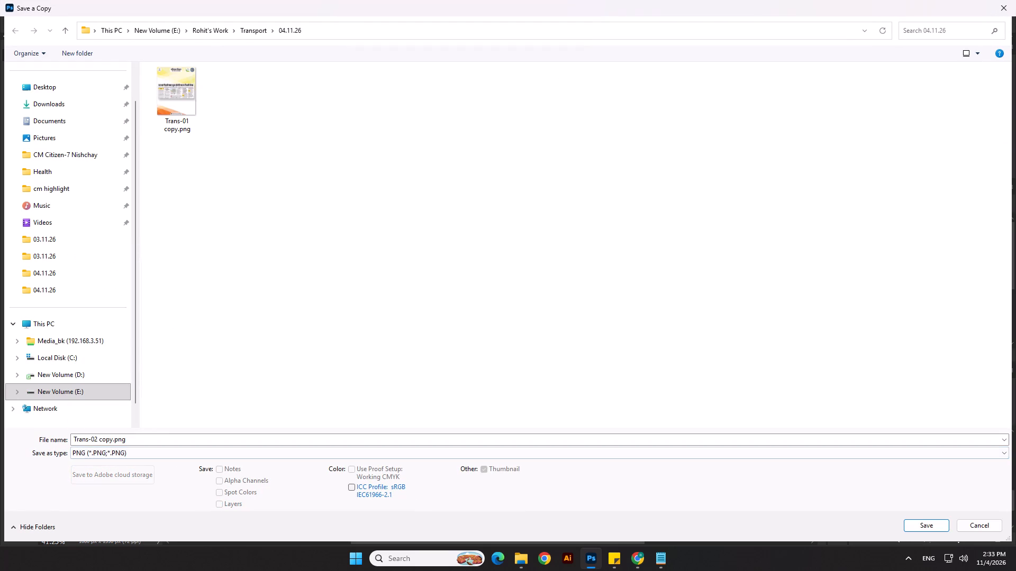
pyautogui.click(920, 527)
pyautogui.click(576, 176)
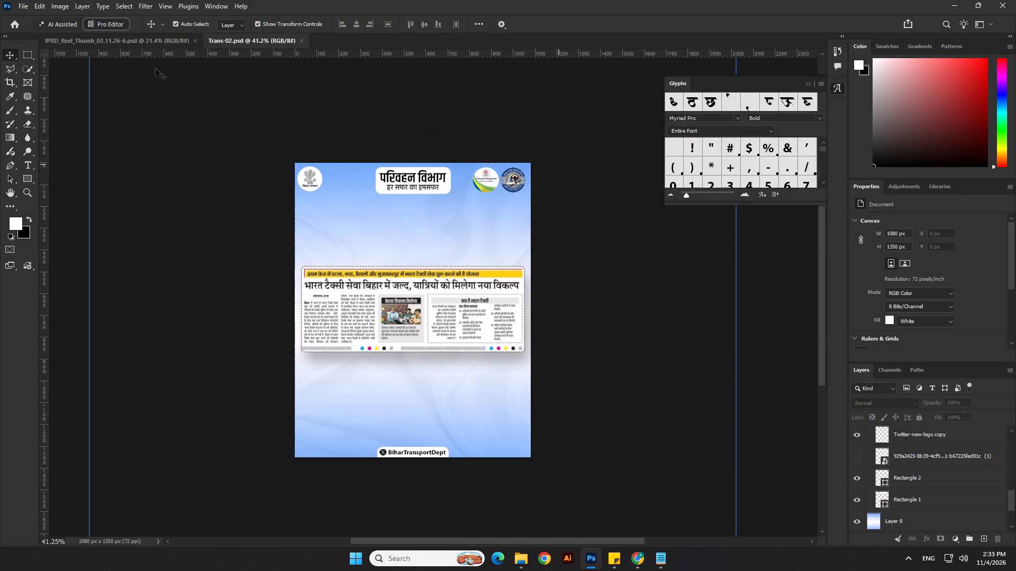
# Save a PNG copy of the post as "Trans-02 copy.png" in the 04.11.26 folder, using the large file size option.
pyautogui.click(24, 4)
pyautogui.click(43, 147)
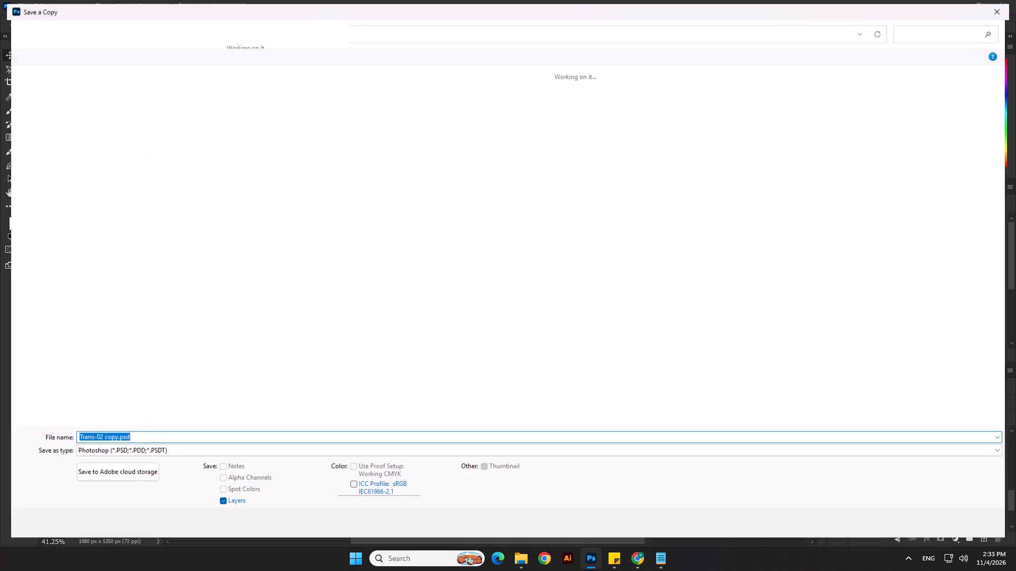
pyautogui.click(119, 453)
pyautogui.click(110, 388)
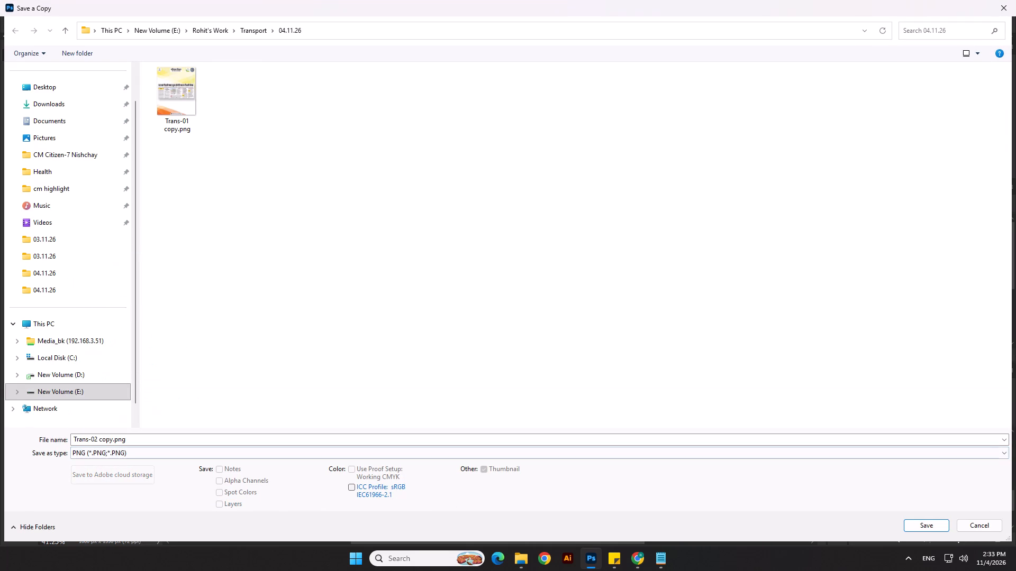
pyautogui.click(914, 525)
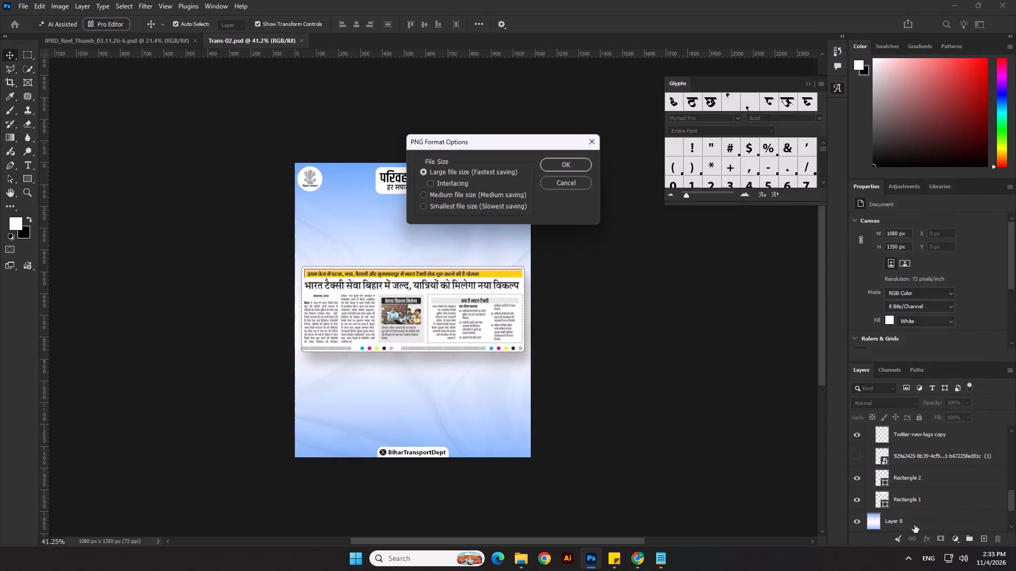
pyautogui.click(572, 167)
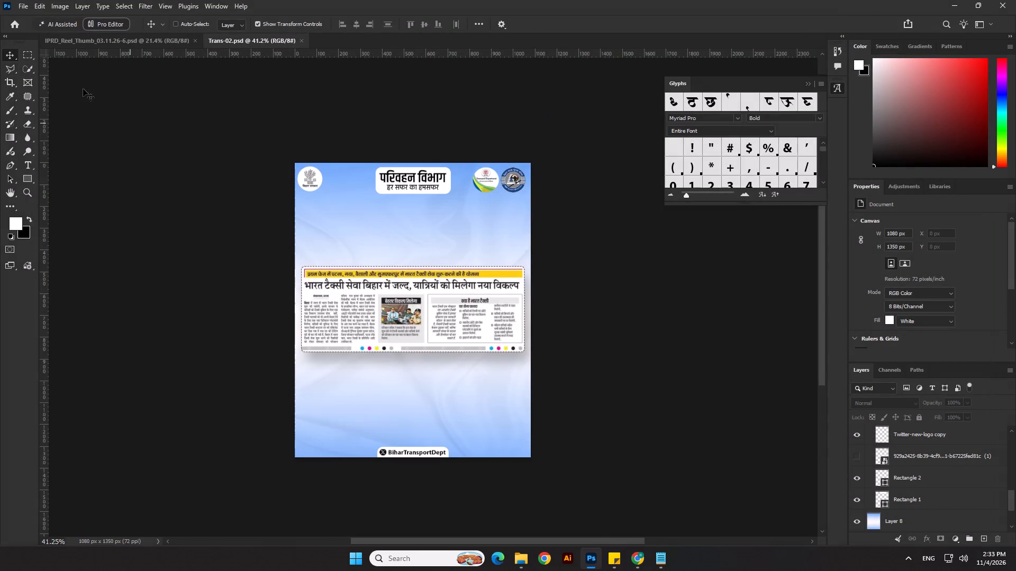
# Save the document under the new name Trans-03.psd in the 04.11.26 folder with the default Photoshop format options.
pyautogui.click(24, 6)
pyautogui.click(41, 138)
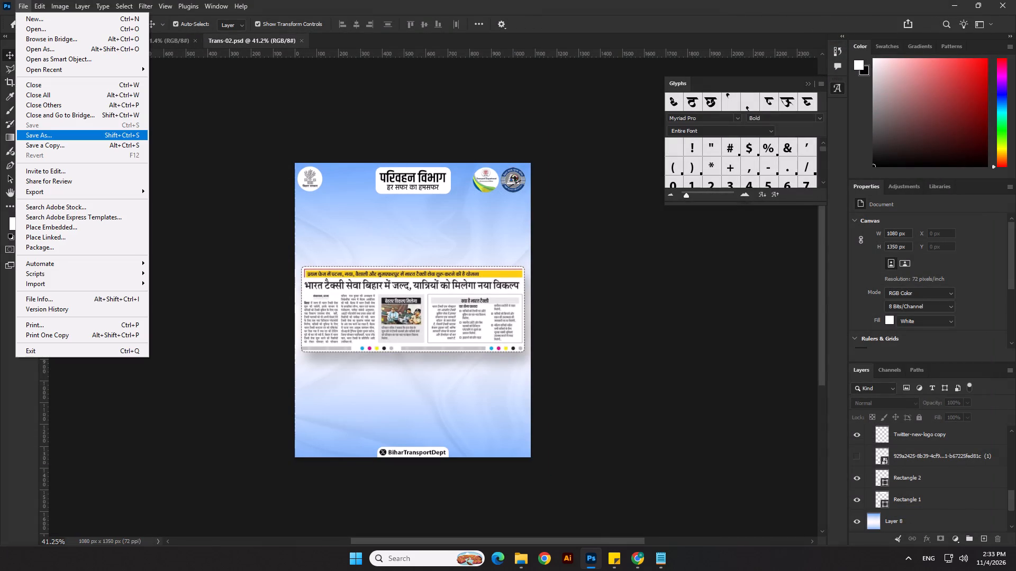
pyautogui.moveTo(117, 455); pyautogui.dragTo(96, 453)
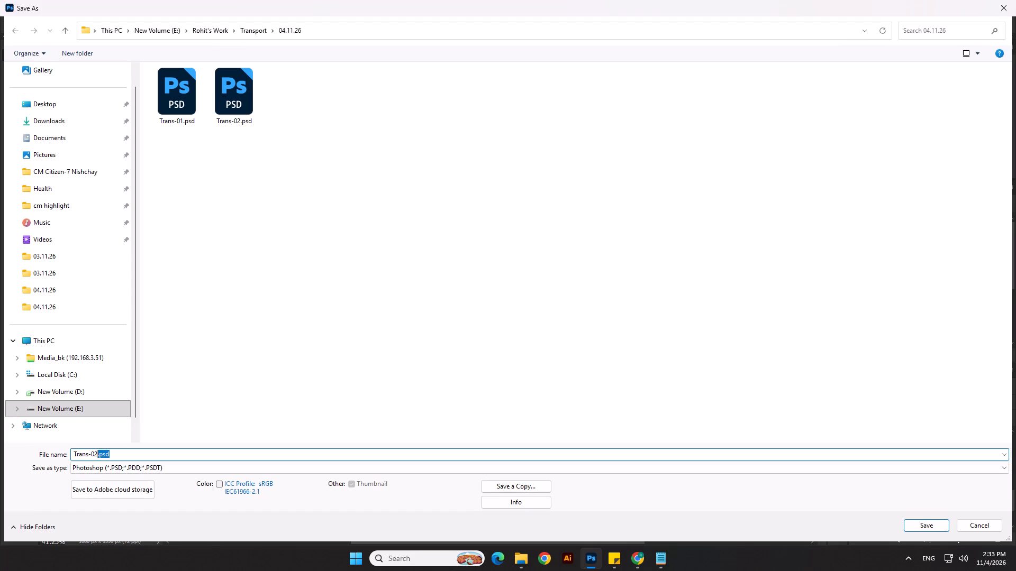
pyautogui.moveTo(96, 453); pyautogui.dragTo(95, 452)
pyautogui.press('3')
pyautogui.press('Return')
pyautogui.press('Return')
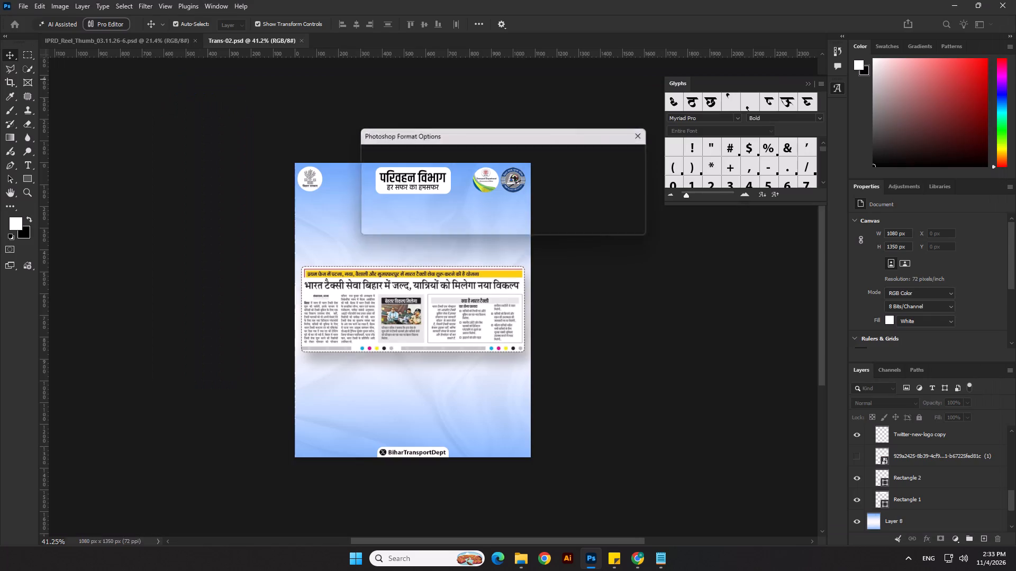
# Delete the newspaper clipping inside the dashed frame of Trans-03.psd.
pyautogui.click(398, 301)
pyautogui.press('Delete')
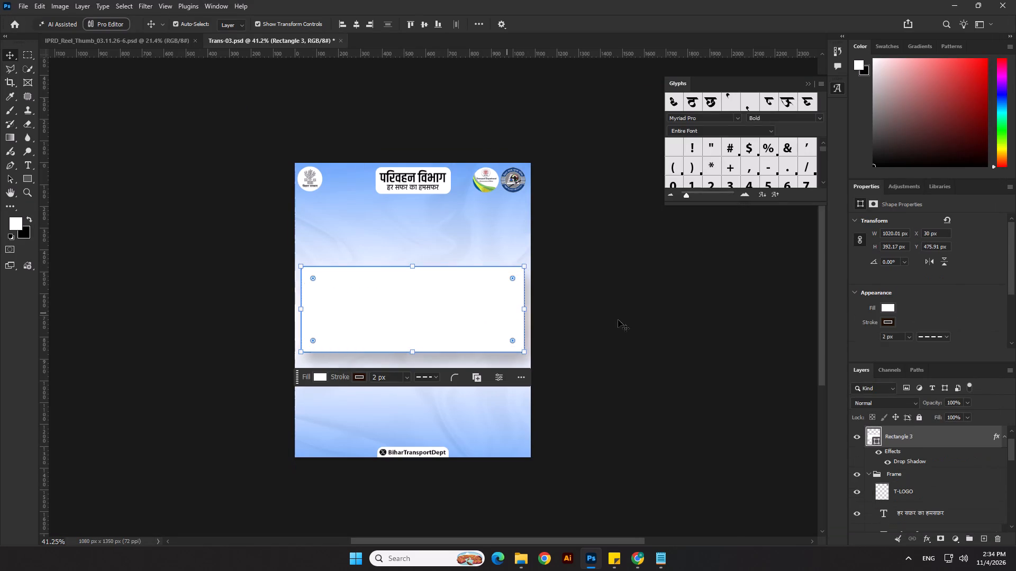
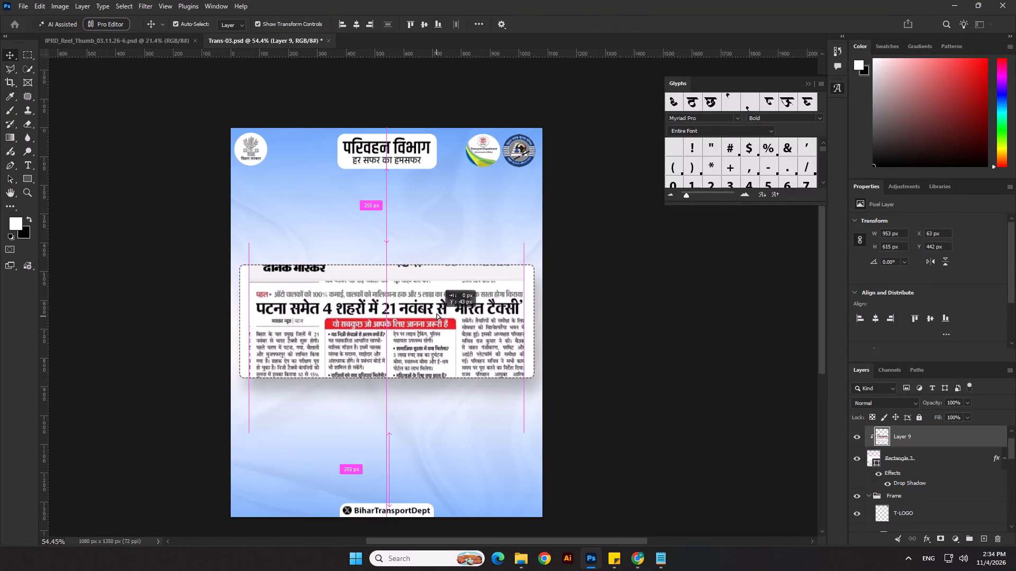
# Move the newspaper clipping up inside the dashed frame, to a Y position of about 330 px.
pyautogui.moveTo(437, 313); pyautogui.dragTo(444, 296)
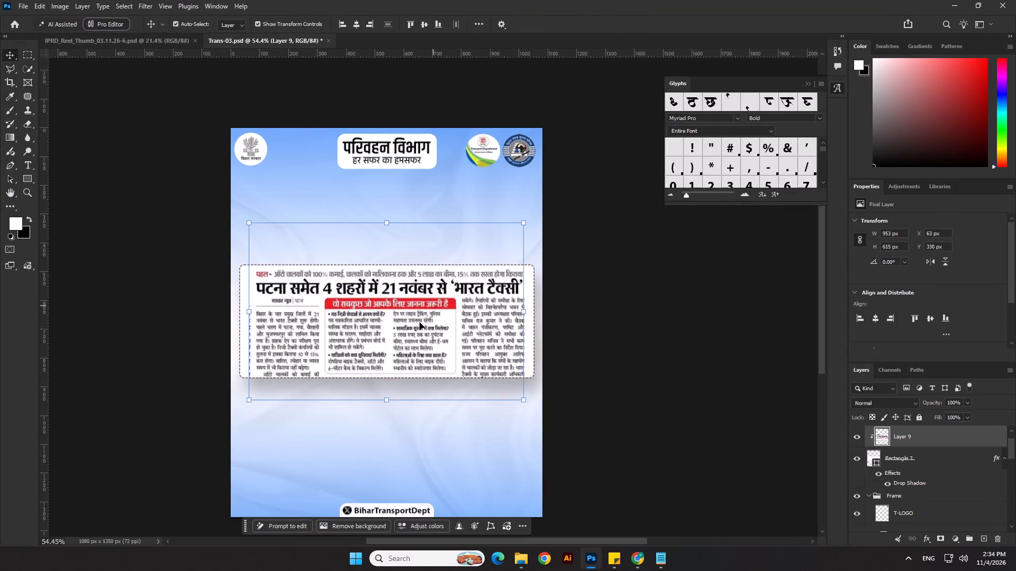
# Resize the dashed frame to fit closely around the news article, about 958 px wide and 453 px high.
pyautogui.click(930, 457)
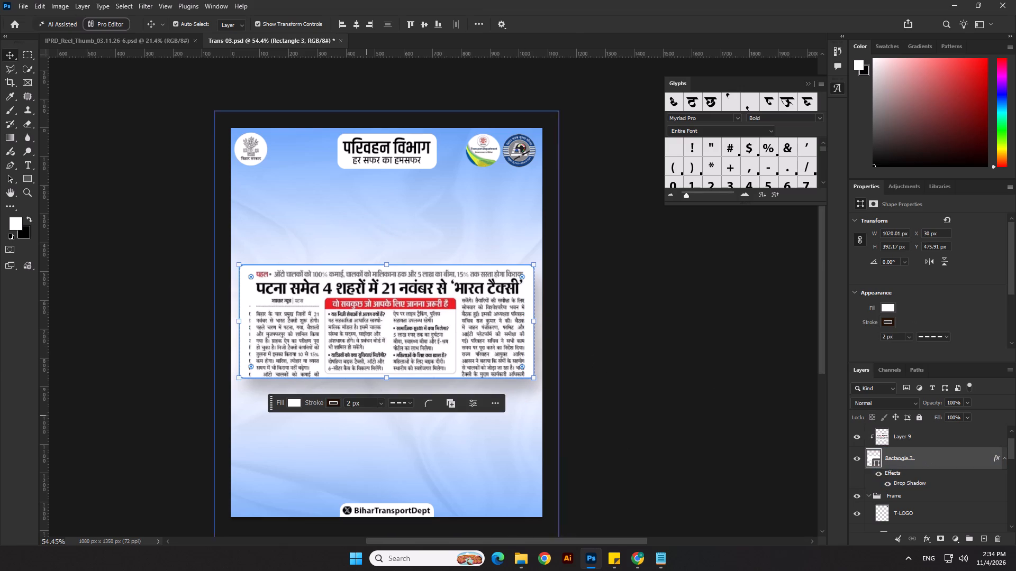
pyautogui.moveTo(387, 377); pyautogui.dragTo(404, 397)
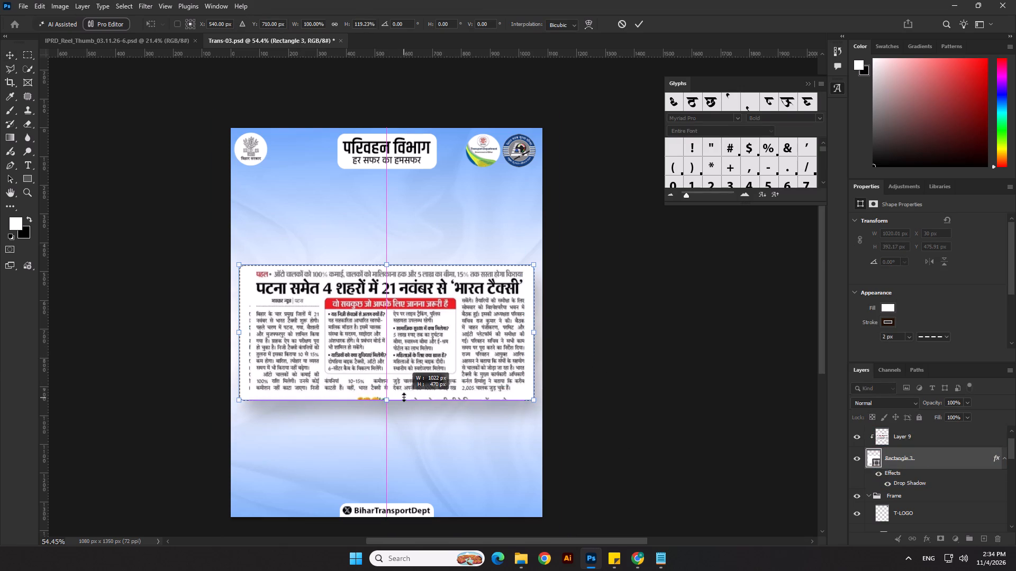
pyautogui.moveTo(404, 397); pyautogui.dragTo(412, 394)
pyautogui.scroll(2, 442, 340)
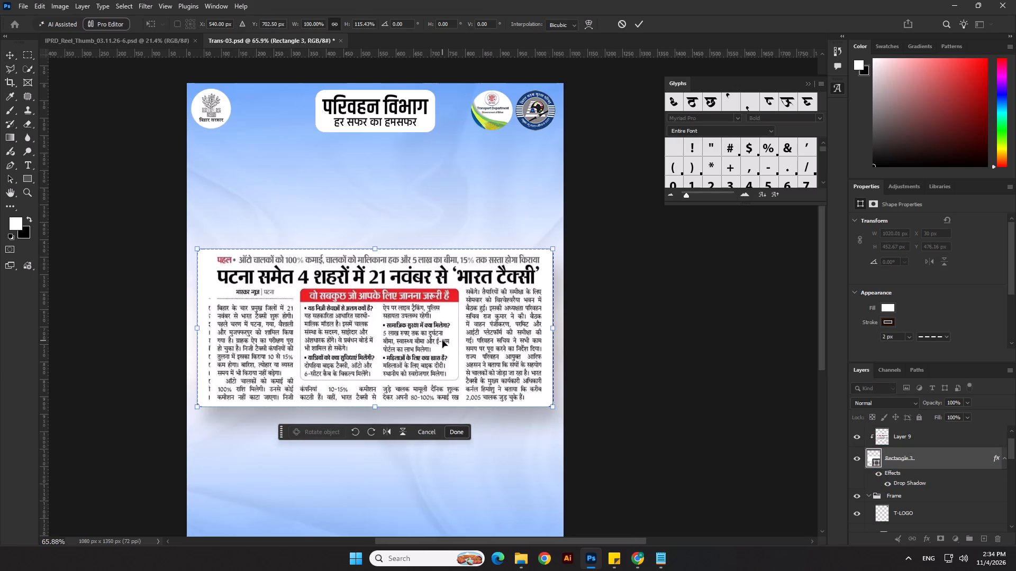
pyautogui.press('Return')
pyautogui.scroll(3, 219, 324)
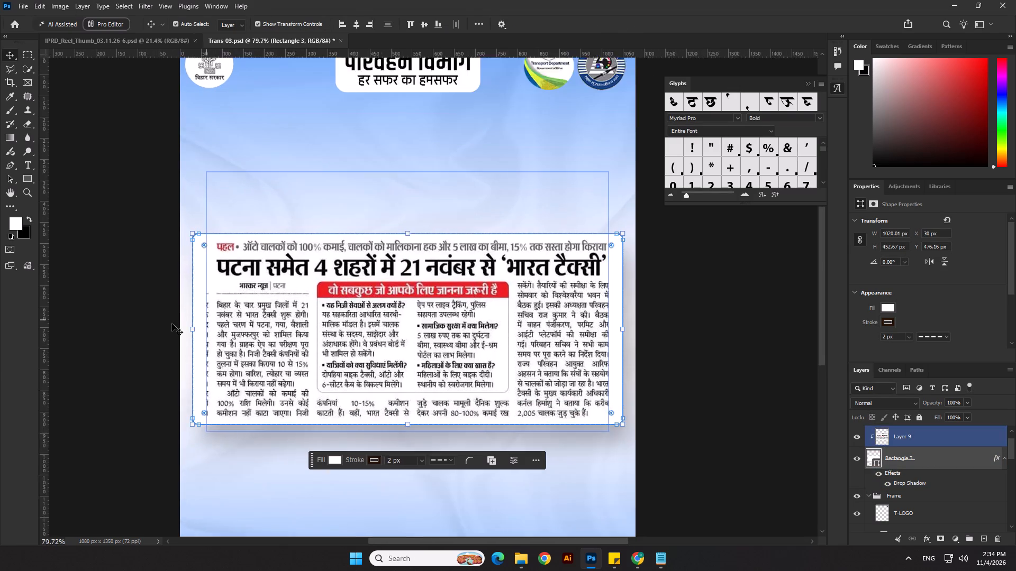
pyautogui.moveTo(189, 325); pyautogui.dragTo(207, 329)
pyautogui.scroll(2, 658, 335)
pyautogui.moveTo(666, 331); pyautogui.dragTo(654, 331)
pyautogui.scroll(-5, 491, 320)
pyautogui.press('Return')
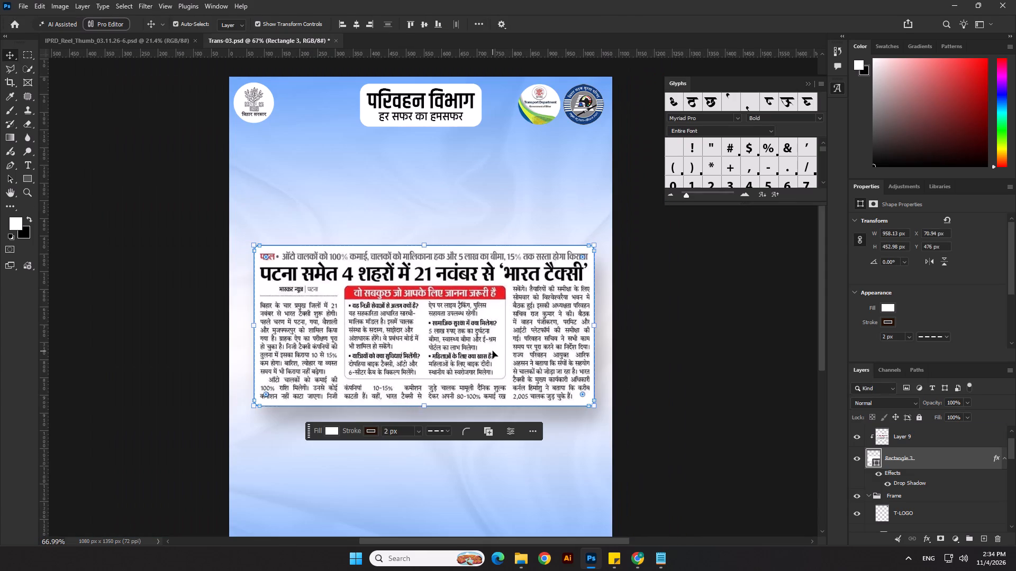
# Scale the clipping and its dashed frame up together, making the frame about 1014 px wide and 480 px high.
pyautogui.keyDown('shift'); pyautogui.click(493, 351); pyautogui.keyUp('shift')
pyautogui.scroll(-2, 421, 259)
pyautogui.moveTo(422, 207); pyautogui.dragTo(425, 197)
pyautogui.press('Return')
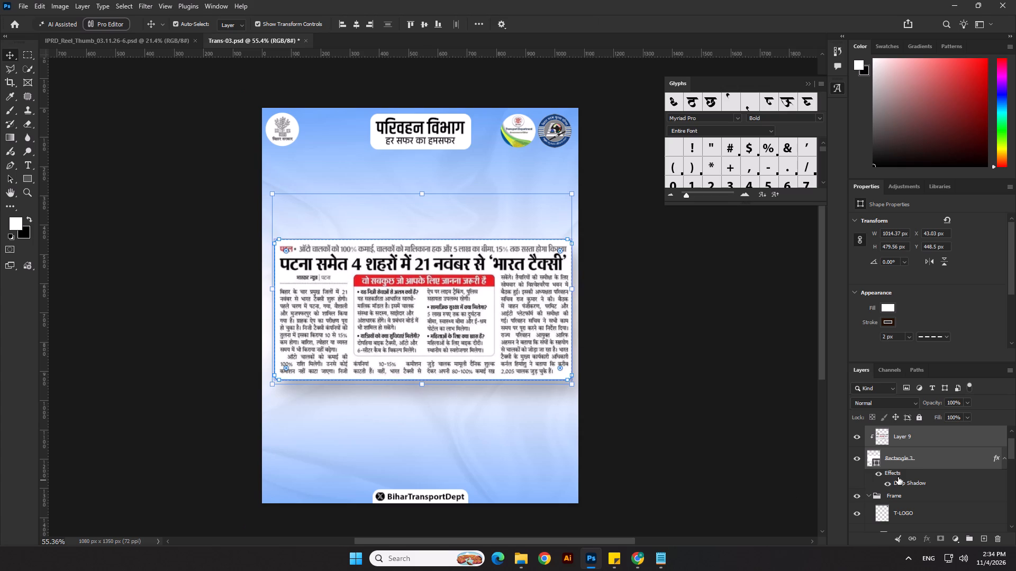
# Center the dashed frame horizontally on the canvas without moving the clipping.
pyautogui.click(908, 461)
pyautogui.click(359, 23)
pyautogui.click(129, 316)
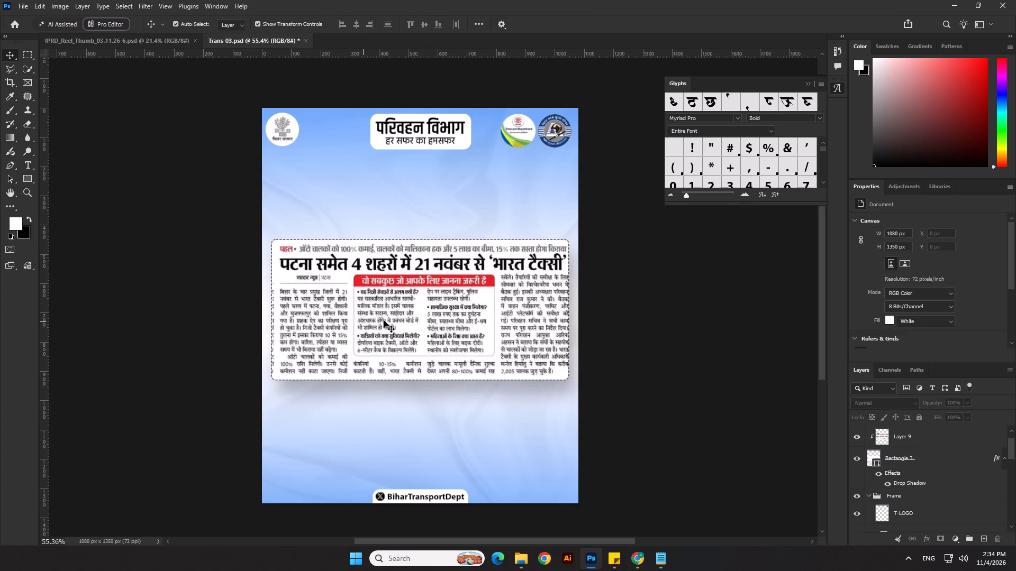
# Nudge the newspaper clipping 12 px left and 2 px down inside the dashed frame.
pyautogui.click(384, 320)
pyautogui.hotkey('shift', 'Left')
pyautogui.press('Left')
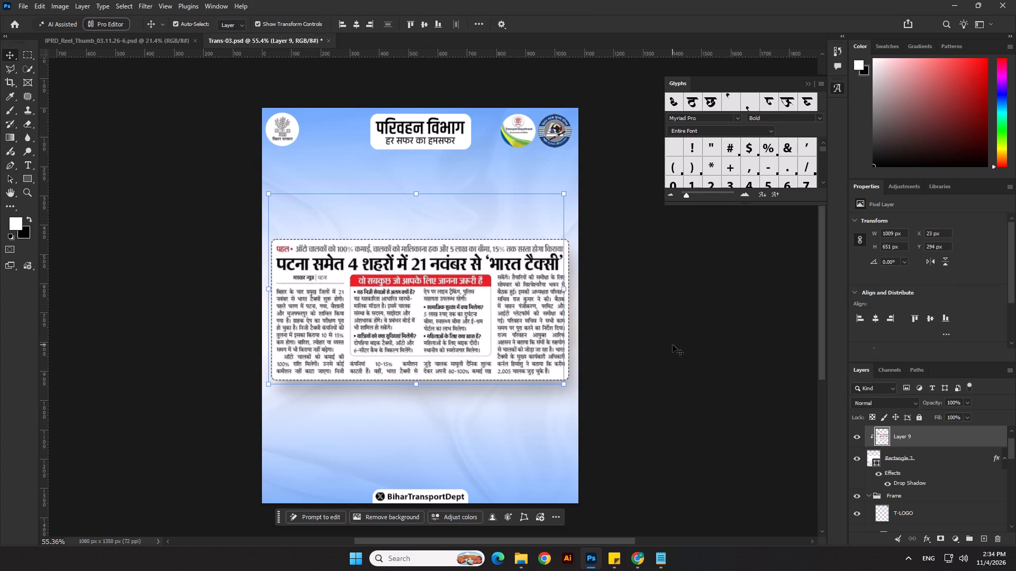
pyautogui.press('Left')
pyautogui.press('Down')
pyautogui.press('Down')
pyautogui.click(673, 345)
# Delete the blue background image layer behind the post.
pyautogui.scroll(-3, 673, 345)
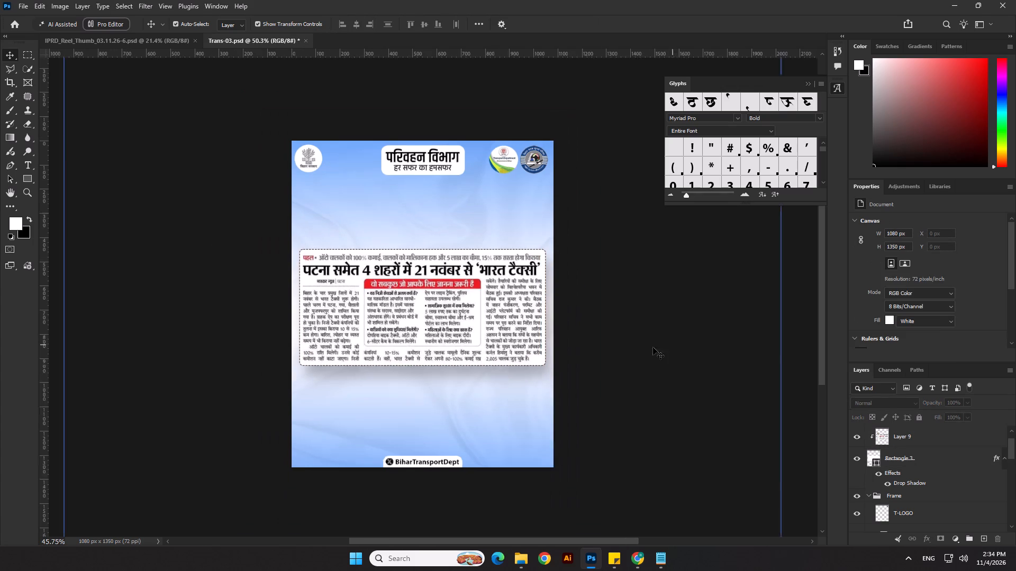
pyautogui.click(494, 403)
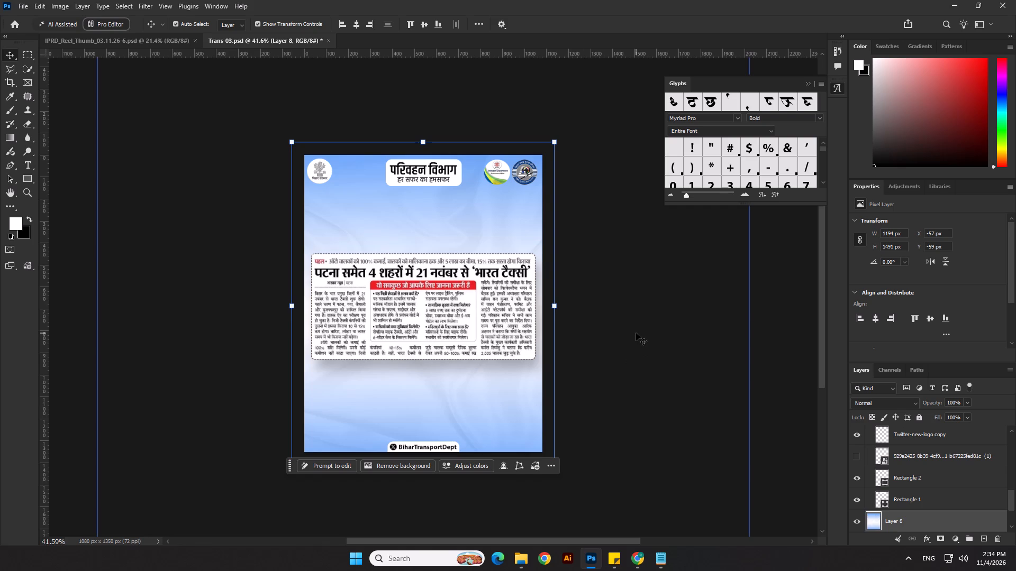
pyautogui.press('Delete')
# Save the changes to Trans-03.psd.
pyautogui.hotkey('ctrl', 's')
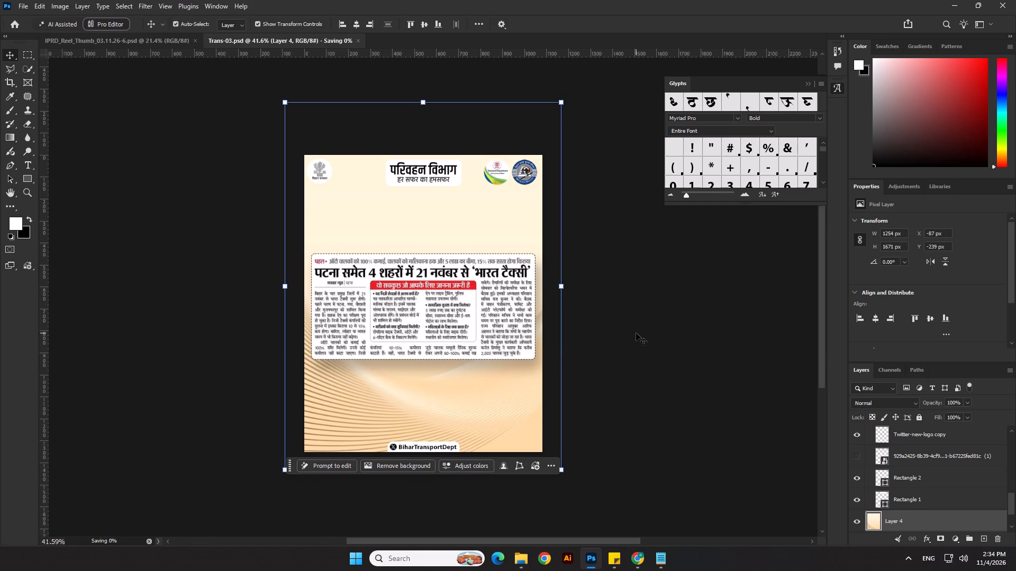
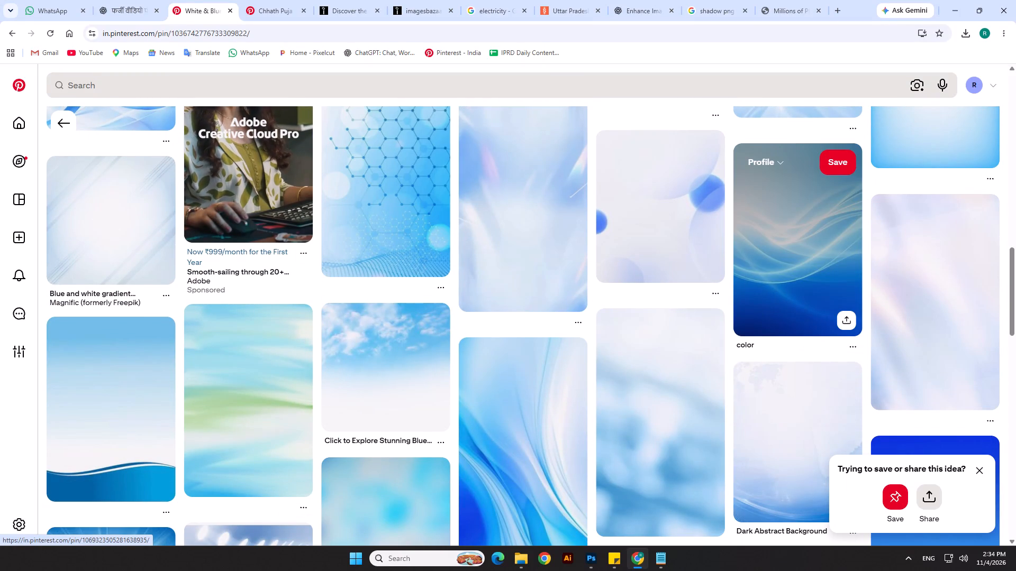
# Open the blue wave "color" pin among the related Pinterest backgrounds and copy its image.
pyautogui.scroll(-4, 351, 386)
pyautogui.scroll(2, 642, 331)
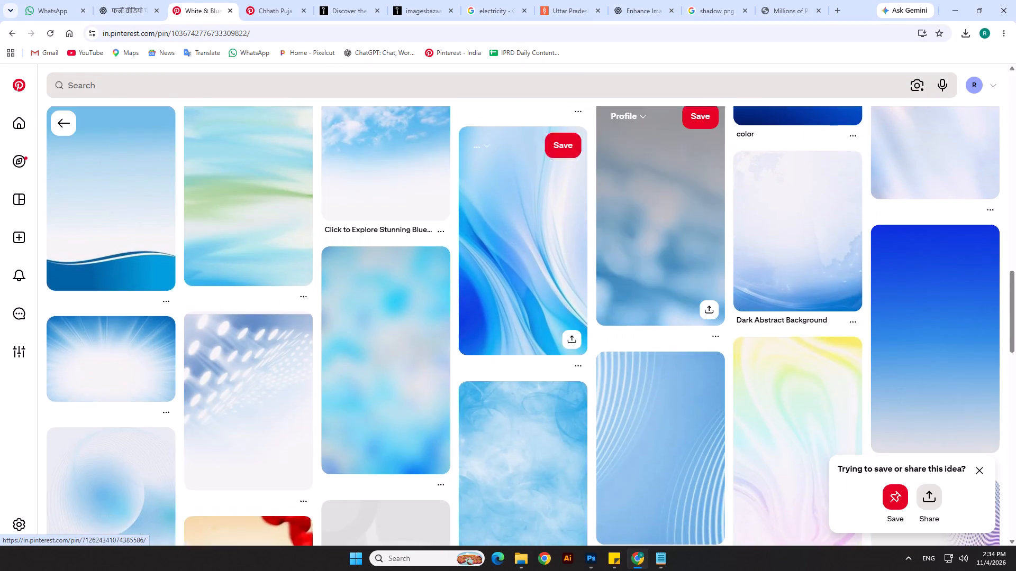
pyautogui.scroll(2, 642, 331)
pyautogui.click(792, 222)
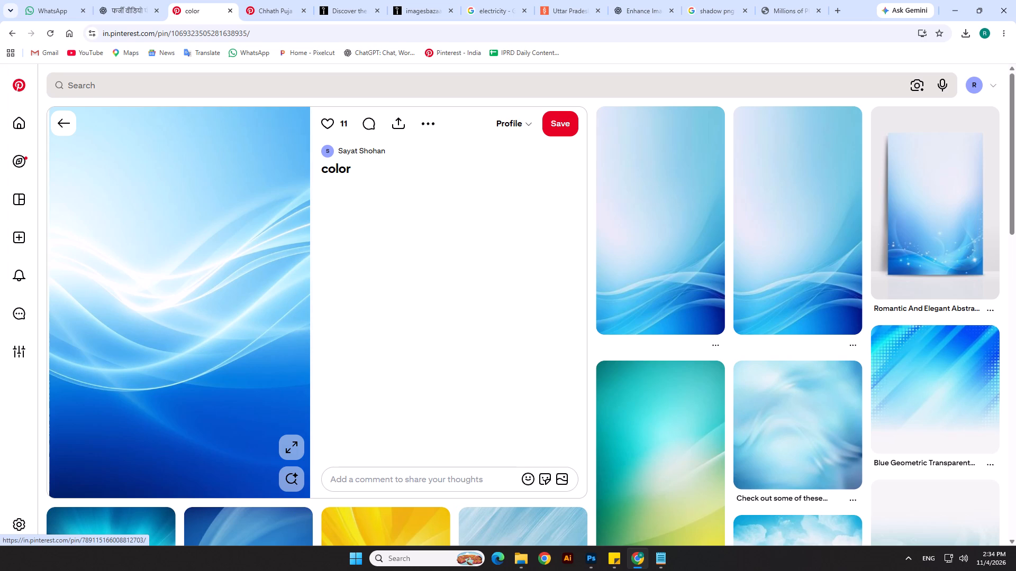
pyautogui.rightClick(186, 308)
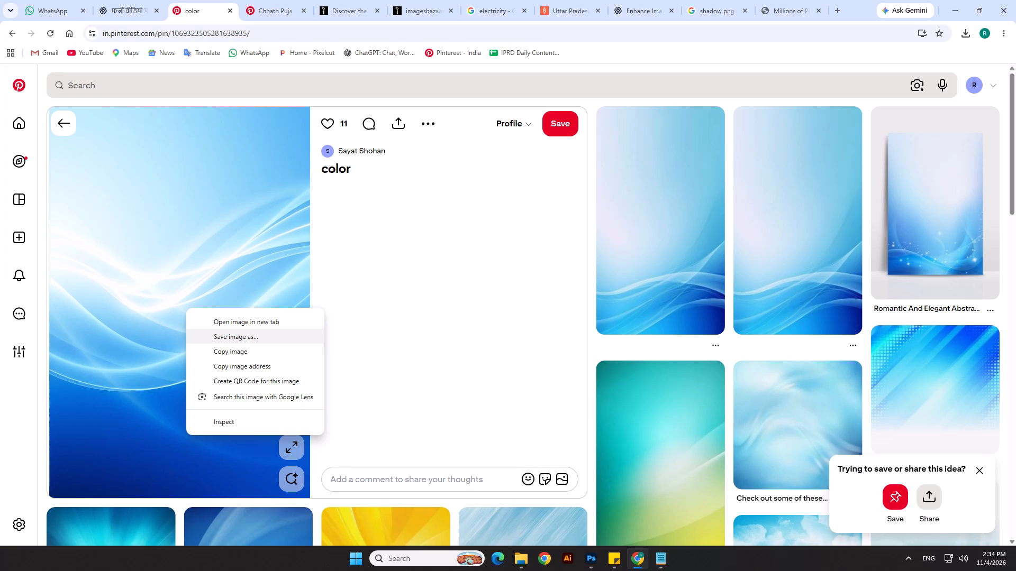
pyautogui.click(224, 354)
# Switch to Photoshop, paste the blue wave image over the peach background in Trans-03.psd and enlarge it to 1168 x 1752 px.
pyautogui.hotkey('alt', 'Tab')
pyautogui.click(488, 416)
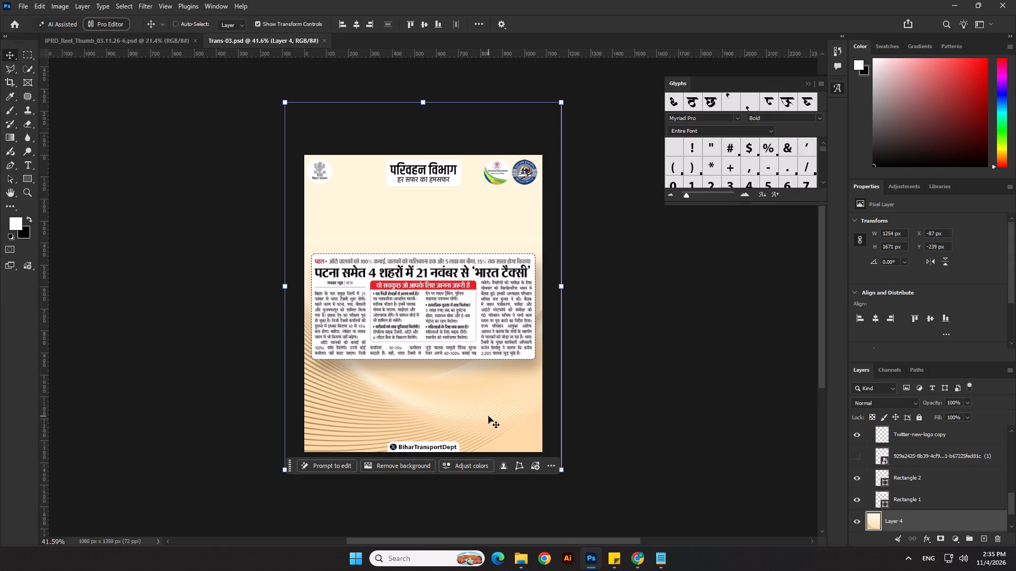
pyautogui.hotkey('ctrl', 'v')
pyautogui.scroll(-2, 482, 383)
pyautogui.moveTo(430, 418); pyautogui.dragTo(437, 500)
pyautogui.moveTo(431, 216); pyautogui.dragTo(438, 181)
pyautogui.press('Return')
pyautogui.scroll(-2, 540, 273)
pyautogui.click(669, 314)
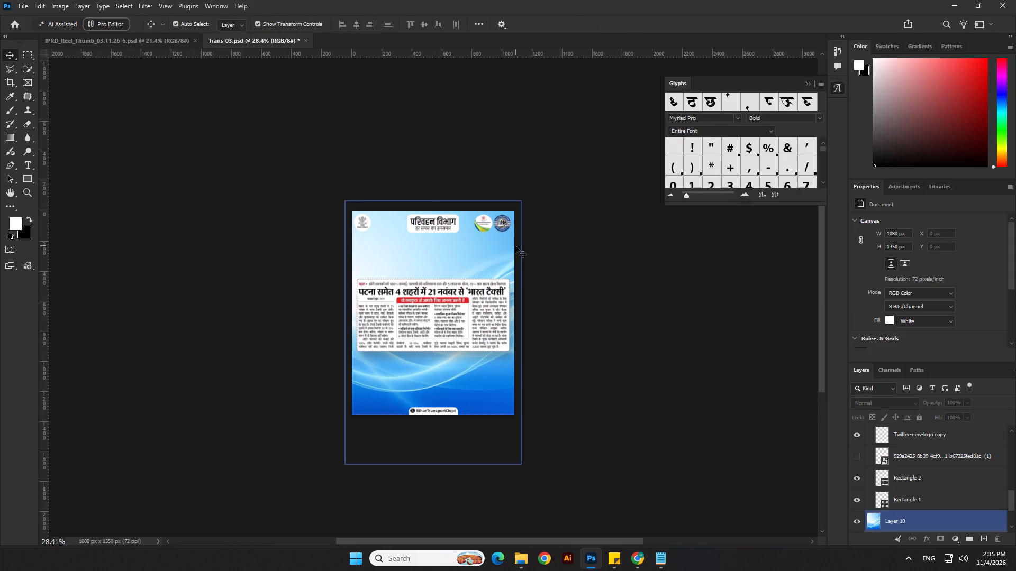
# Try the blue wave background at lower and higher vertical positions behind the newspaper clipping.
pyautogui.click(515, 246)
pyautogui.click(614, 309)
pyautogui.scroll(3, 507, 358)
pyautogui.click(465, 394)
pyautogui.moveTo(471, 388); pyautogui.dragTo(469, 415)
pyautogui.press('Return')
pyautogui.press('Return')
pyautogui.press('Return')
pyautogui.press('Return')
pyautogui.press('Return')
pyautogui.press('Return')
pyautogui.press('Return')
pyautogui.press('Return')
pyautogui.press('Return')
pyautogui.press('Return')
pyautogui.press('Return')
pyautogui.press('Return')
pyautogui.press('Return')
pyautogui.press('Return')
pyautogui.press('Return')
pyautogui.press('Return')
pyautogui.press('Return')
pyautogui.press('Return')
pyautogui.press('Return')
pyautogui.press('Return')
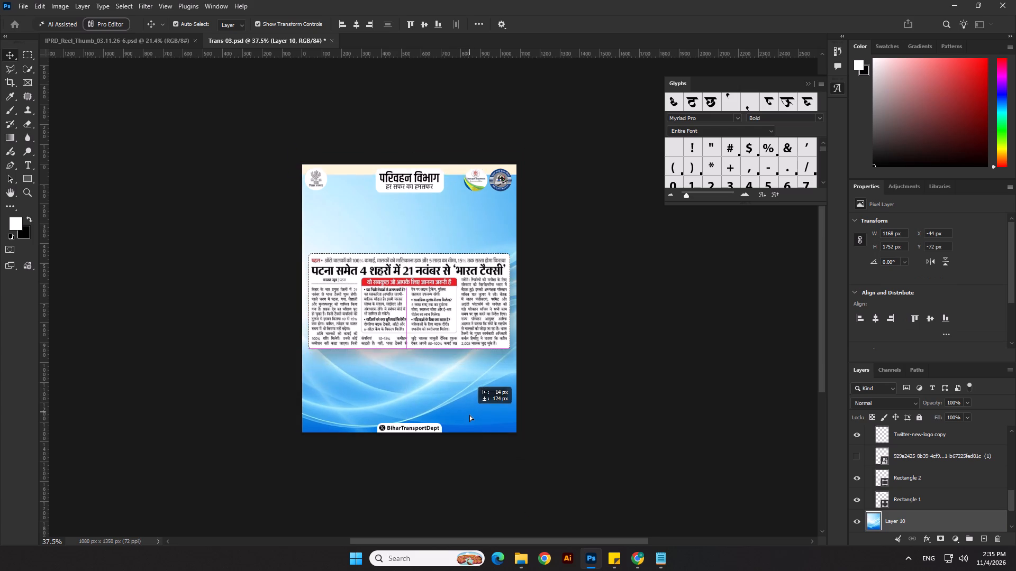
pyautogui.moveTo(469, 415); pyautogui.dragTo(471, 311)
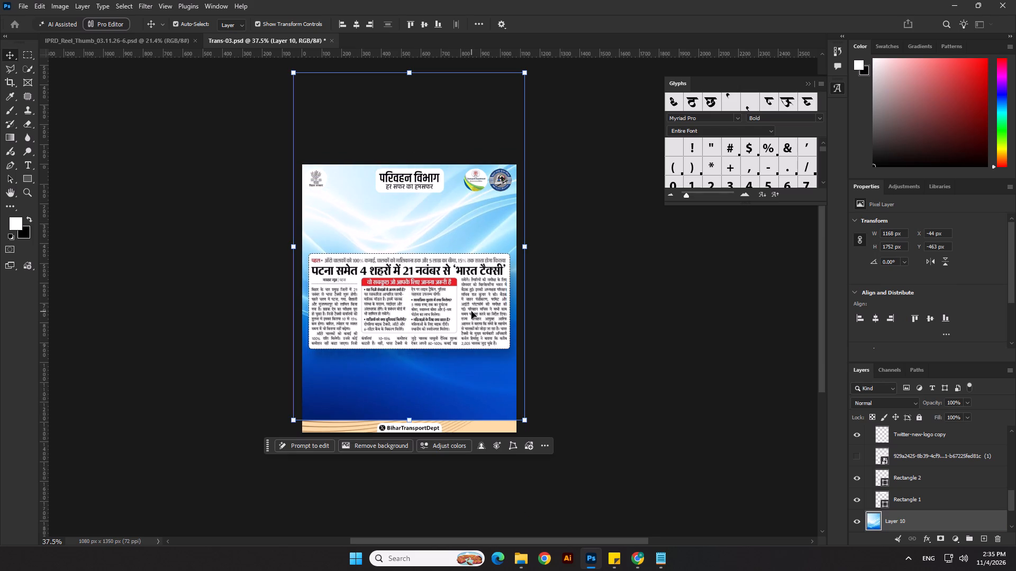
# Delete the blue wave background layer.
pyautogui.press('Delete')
# Switch to Chrome, go back to the white and blue gradient pin and look through its related backgrounds.
pyautogui.hotkey('alt', 'Tab')
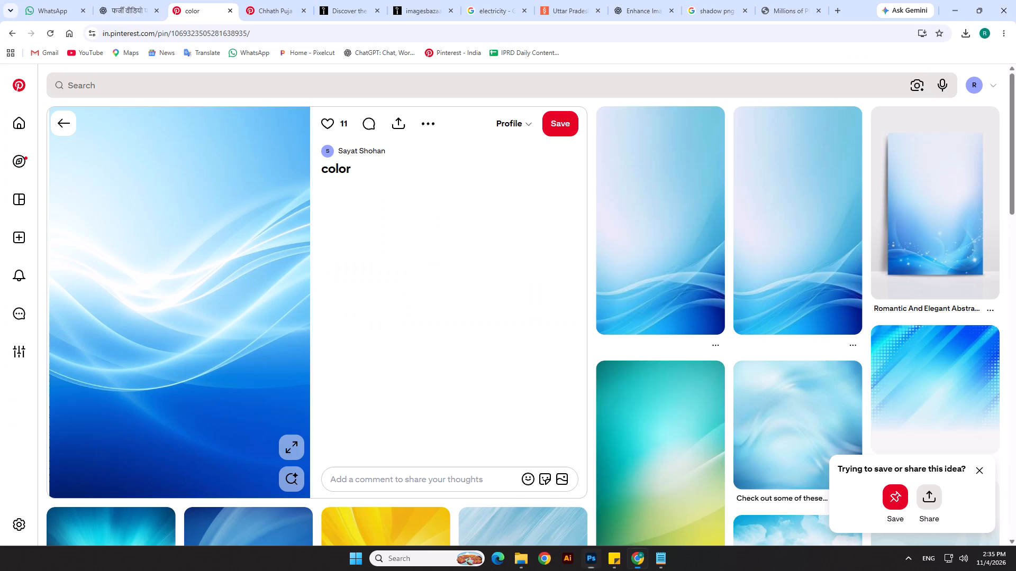
pyautogui.scroll(-3, 537, 293)
pyautogui.click(16, 32)
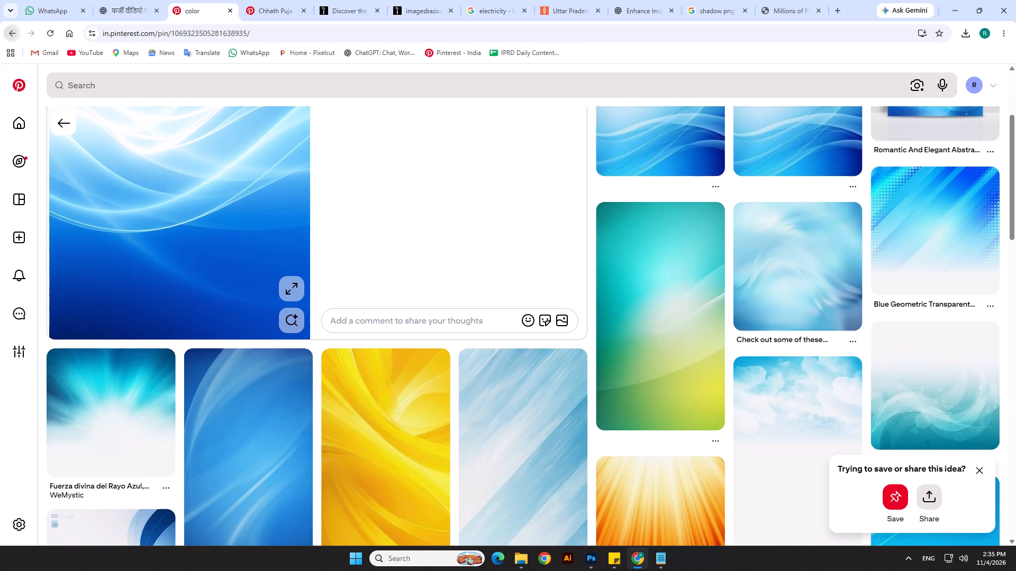
pyautogui.scroll(-11, 422, 315)
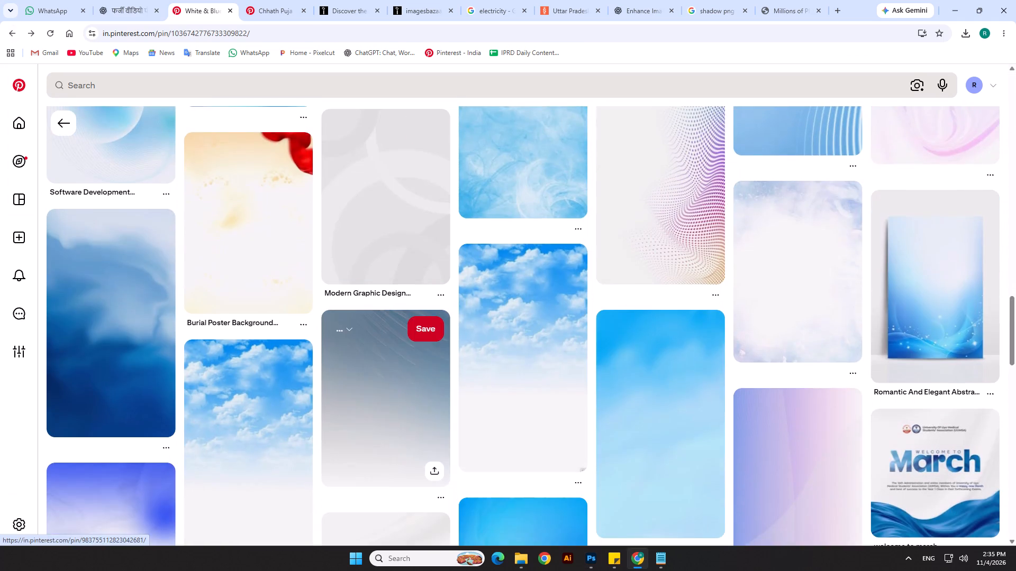
pyautogui.scroll(-10, 424, 319)
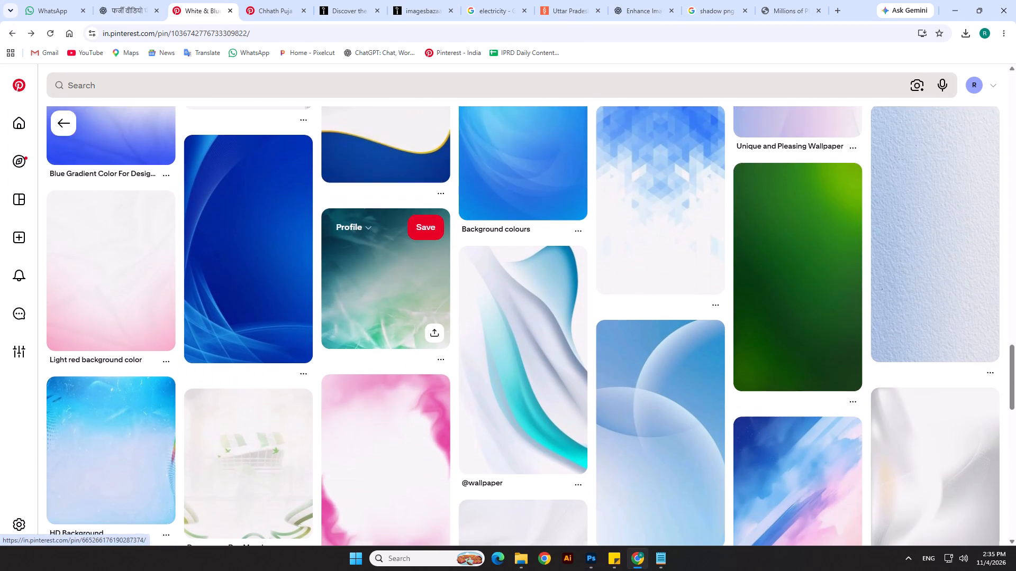
pyautogui.scroll(-8, 424, 319)
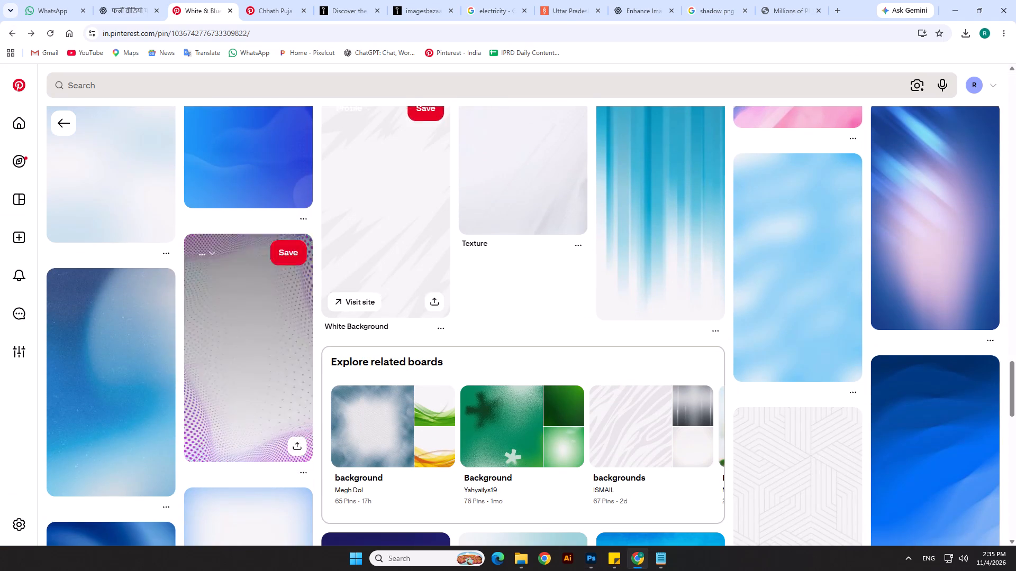
# Return to the earlier abstract background pin, find the white-to-green triangle-pattern background among its related pins and copy the image.
pyautogui.click(12, 30)
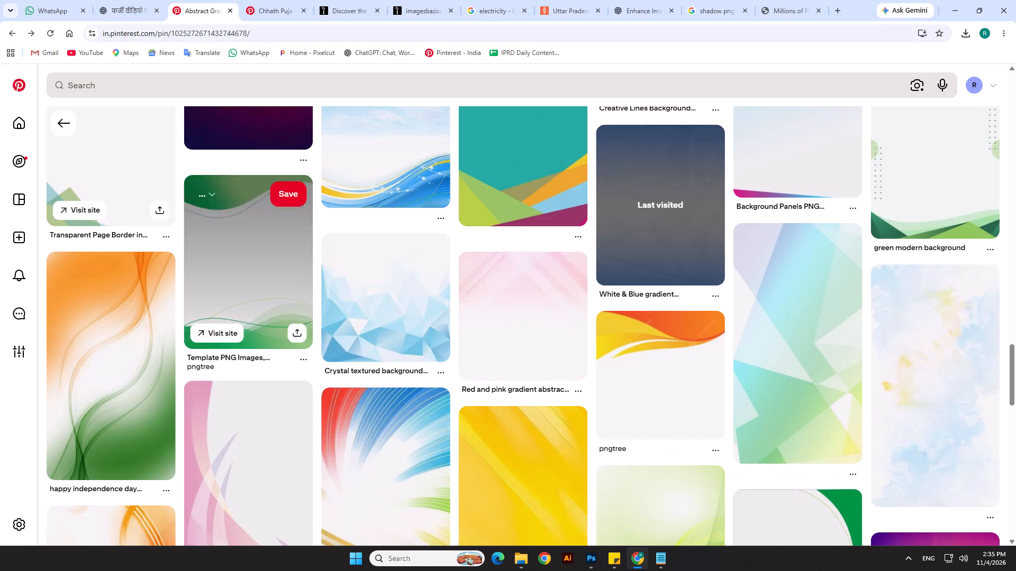
pyautogui.scroll(10, 467, 357)
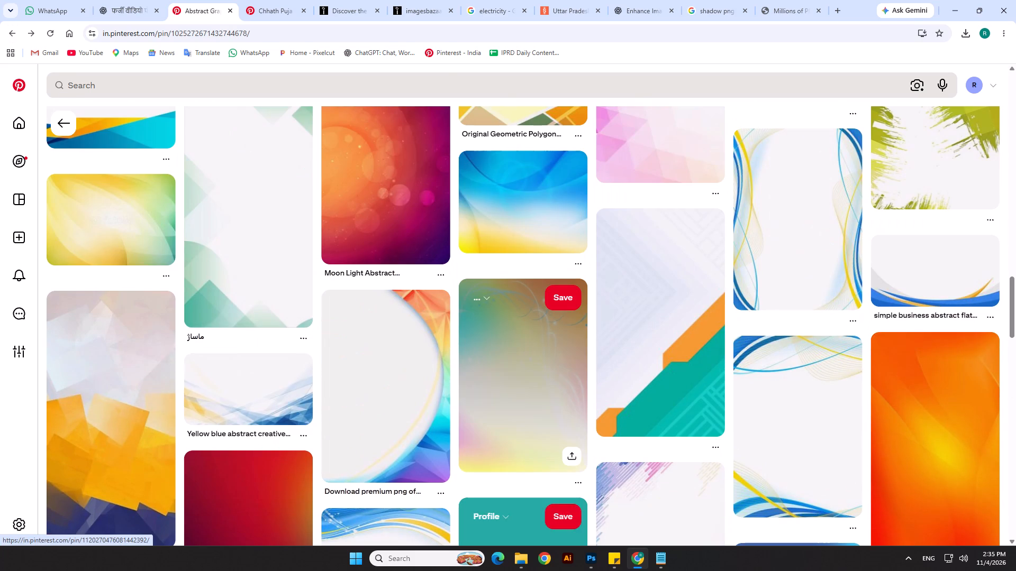
pyautogui.scroll(-7, 467, 357)
pyautogui.scroll(1, 467, 357)
pyautogui.scroll(-5, 467, 357)
pyautogui.scroll(1, 467, 357)
pyautogui.scroll(-4, 467, 357)
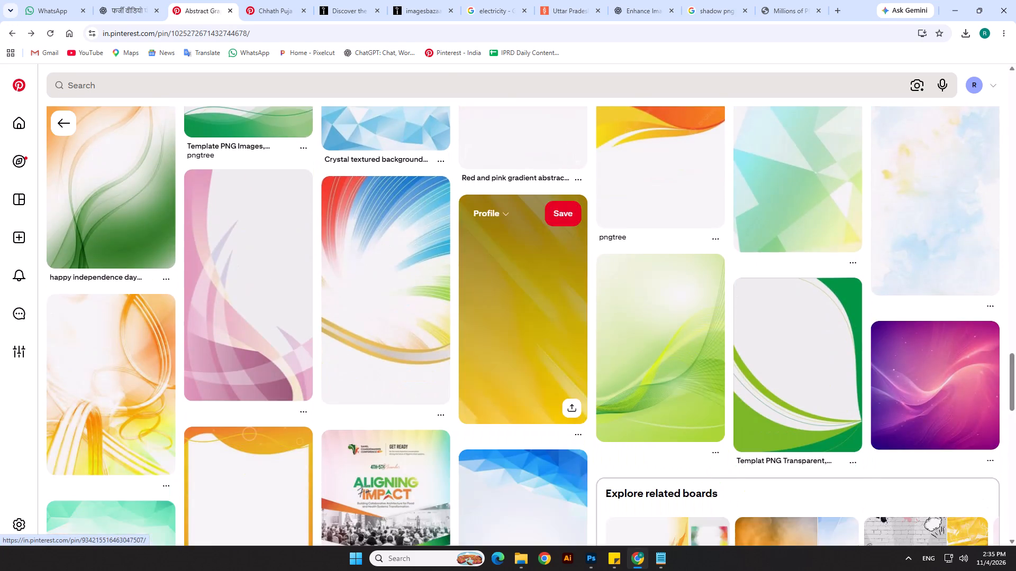
pyautogui.scroll(-10, 467, 357)
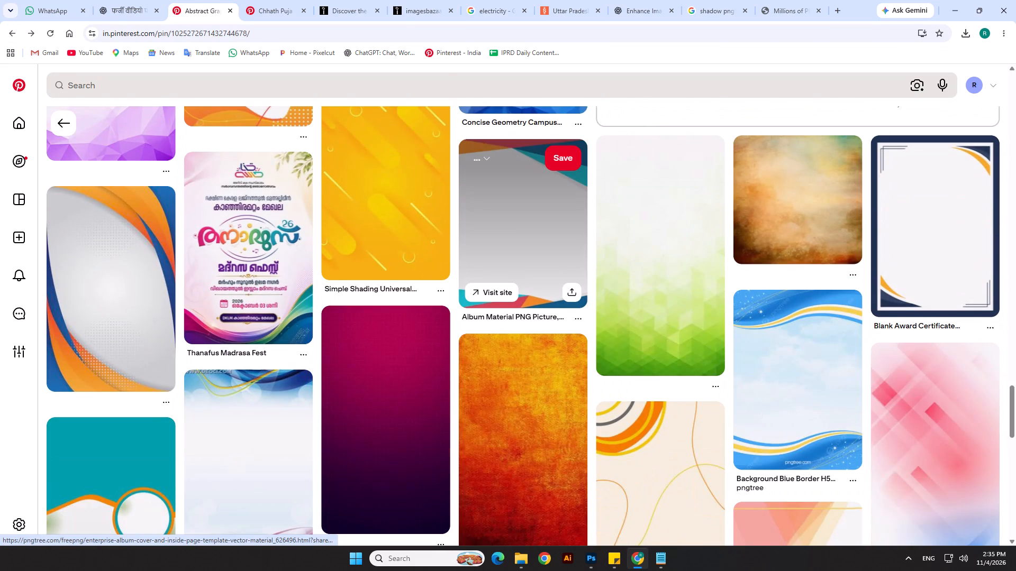
pyautogui.scroll(-1, 469, 225)
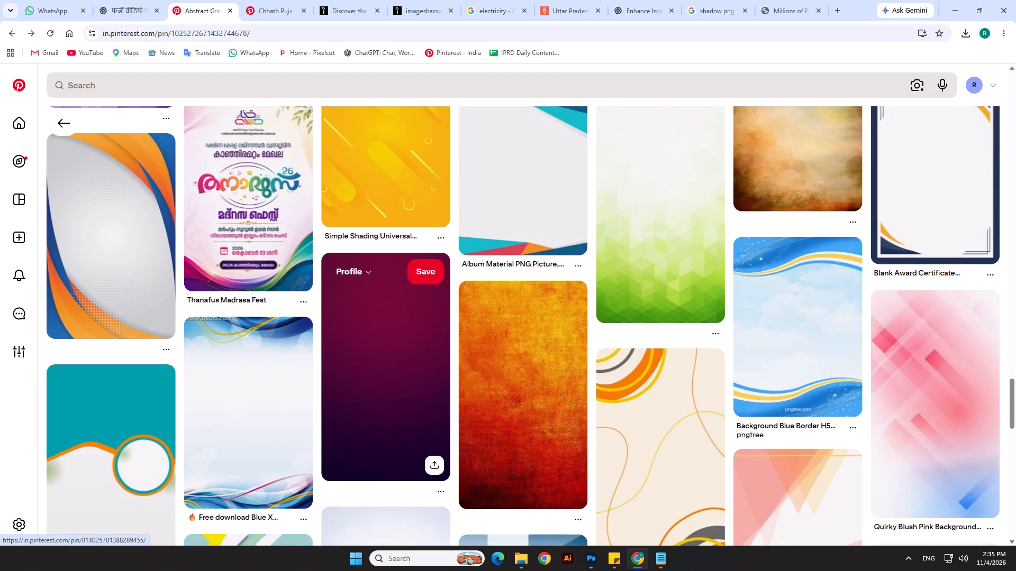
pyautogui.scroll(-5, 340, 251)
pyautogui.scroll(4, 337, 267)
pyautogui.click(649, 223)
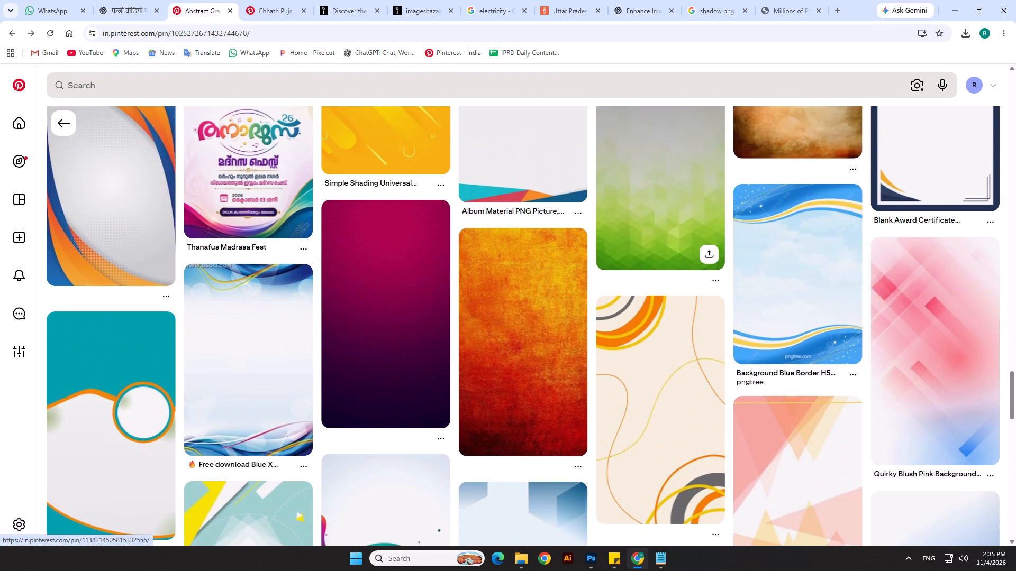
pyautogui.rightClick(159, 262)
pyautogui.click(196, 307)
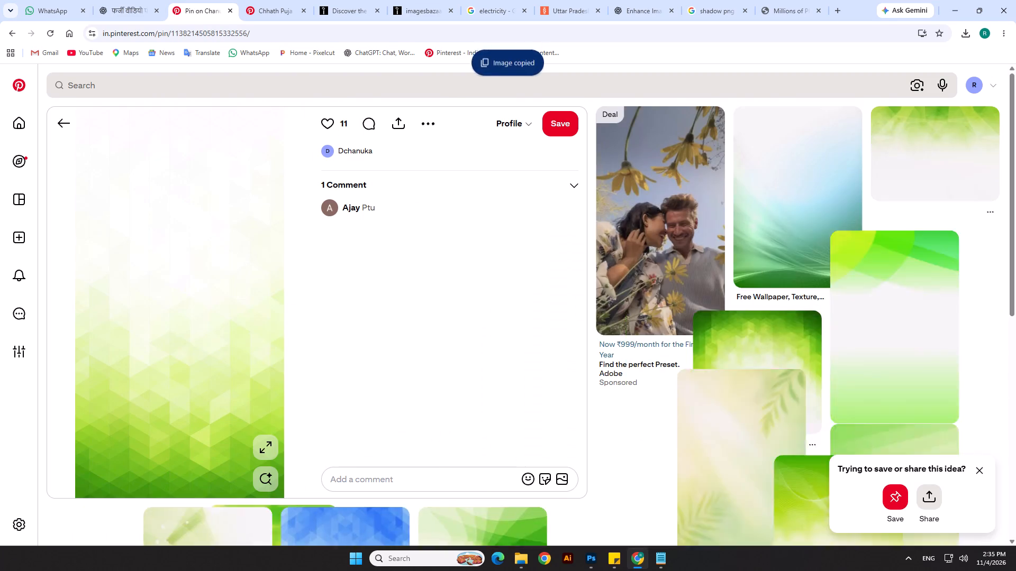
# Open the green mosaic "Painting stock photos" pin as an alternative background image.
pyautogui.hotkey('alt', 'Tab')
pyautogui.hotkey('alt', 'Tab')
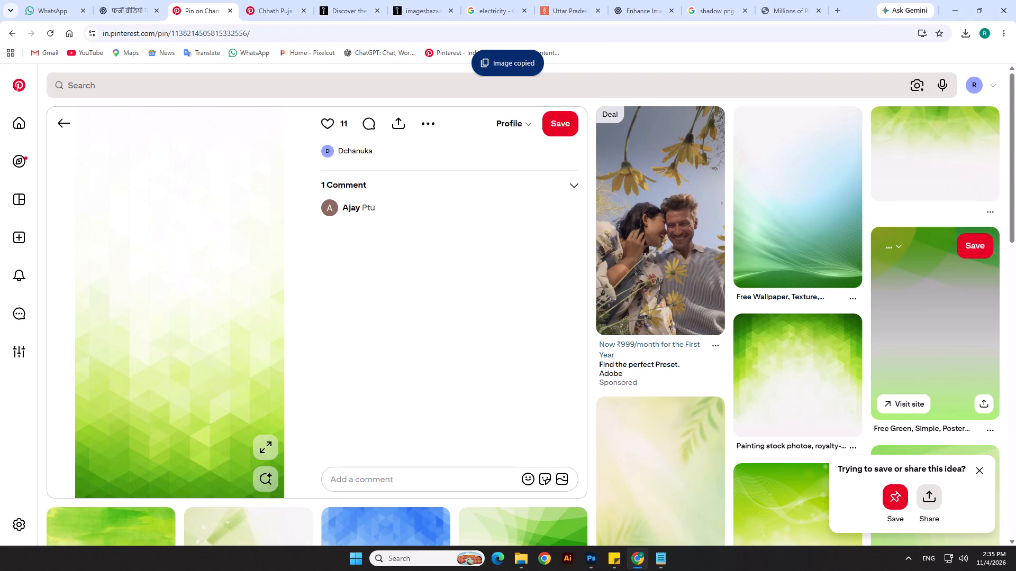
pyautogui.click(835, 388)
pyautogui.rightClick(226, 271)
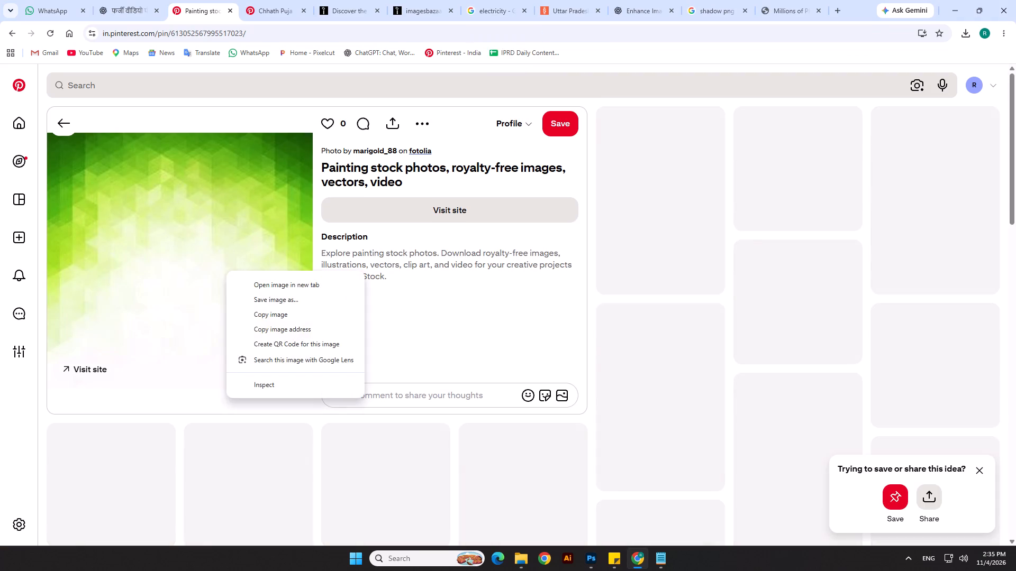
# Switch to Photoshop, paste the green triangle-pattern image behind the post and enlarge it to 1134 x 2123 px, covering the canvas.
pyautogui.hotkey('alt', 'Tab')
pyautogui.hotkey('ctrl', 'v')
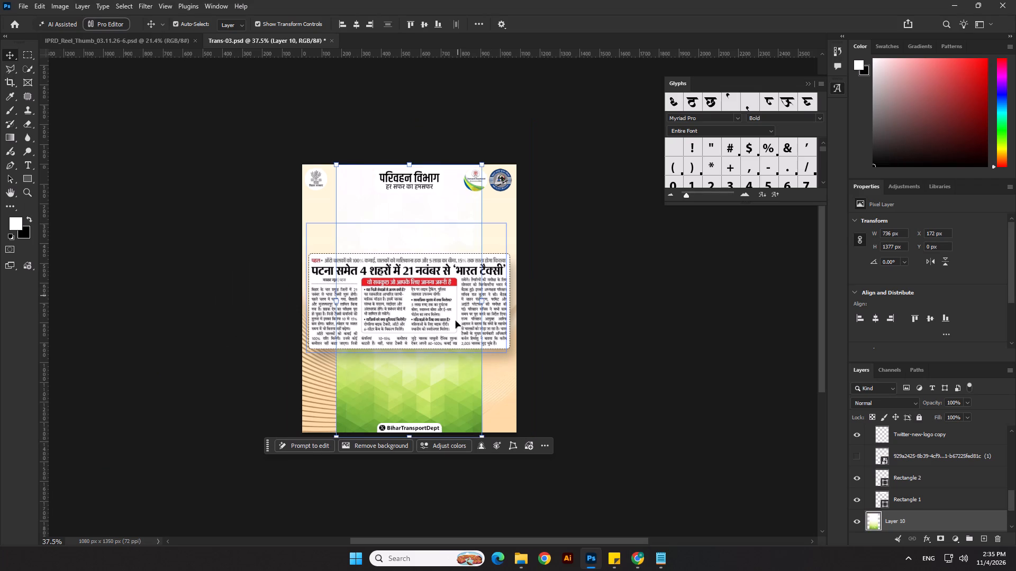
pyautogui.moveTo(406, 161); pyautogui.dragTo(415, 57)
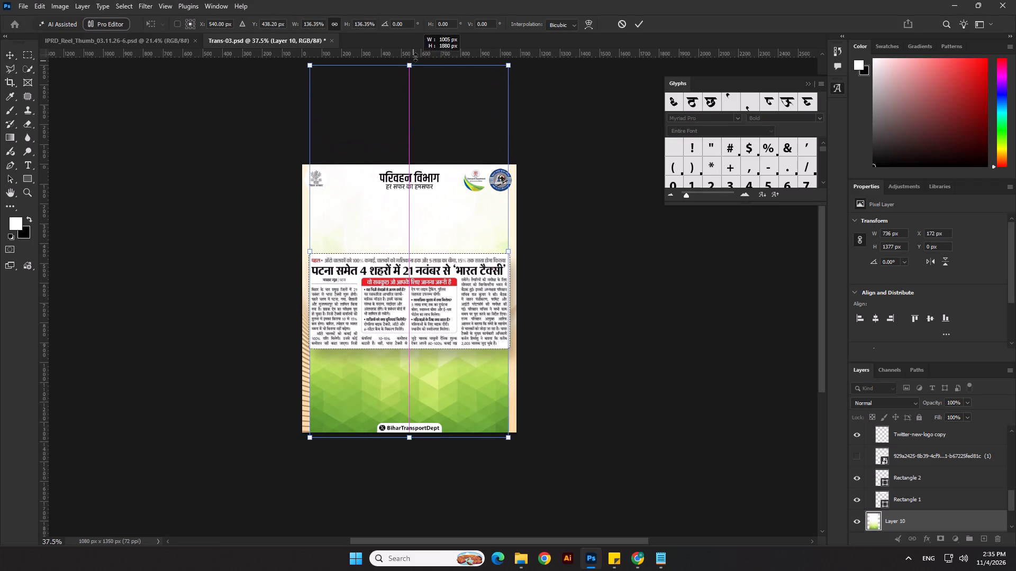
pyautogui.moveTo(415, 57); pyautogui.dragTo(409, 108)
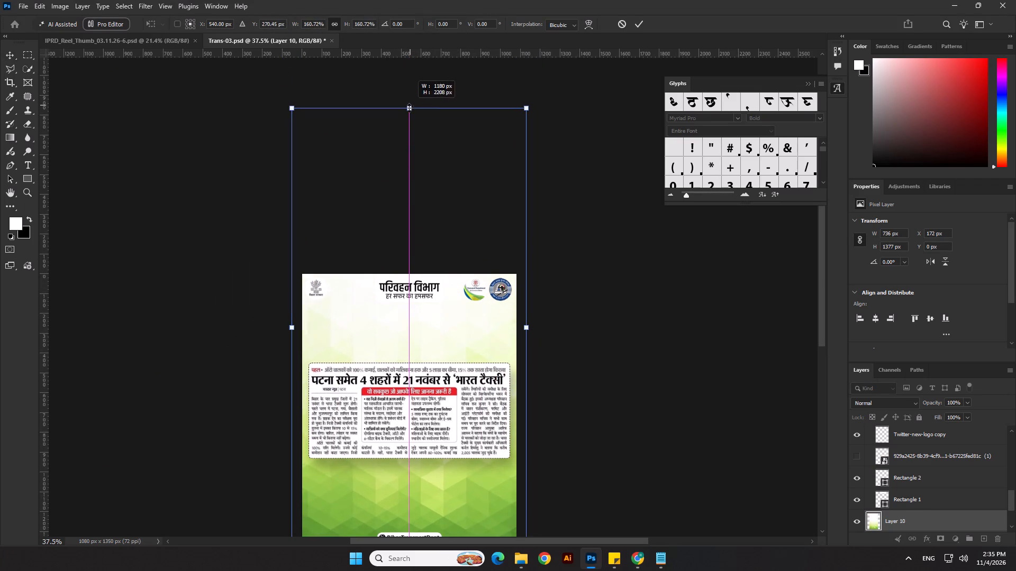
pyautogui.moveTo(409, 108); pyautogui.dragTo(407, 122)
pyautogui.press('Return')
pyautogui.scroll(-2, 755, 417)
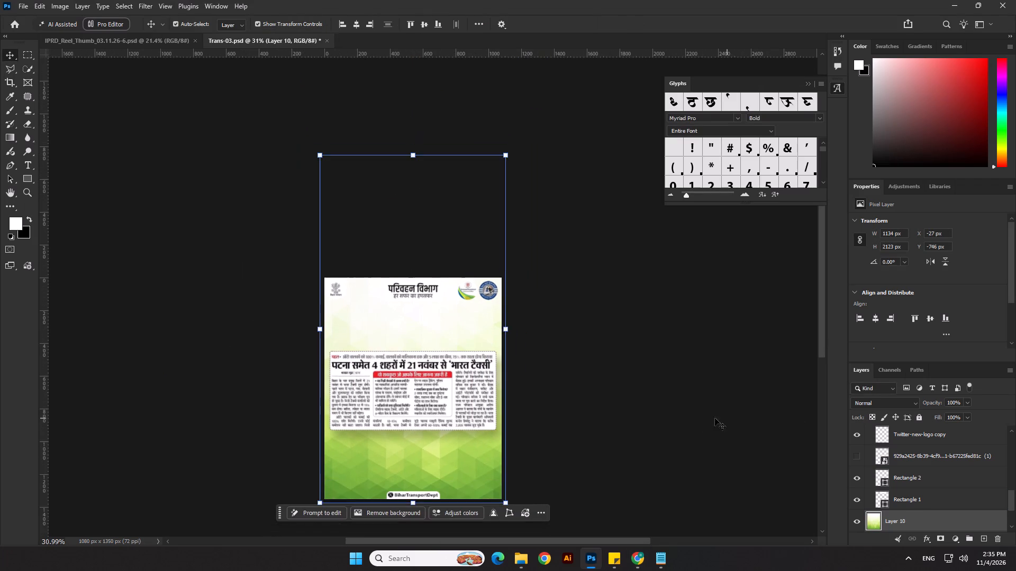
pyautogui.click(697, 423)
pyautogui.scroll(-4, 637, 357)
pyautogui.scroll(7, 504, 393)
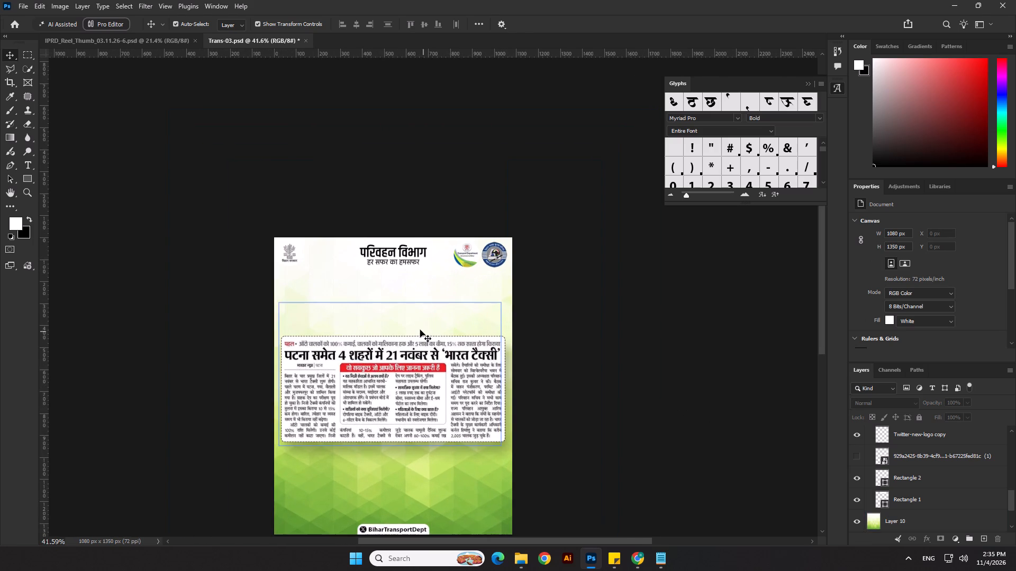
# Save the changes to Trans-03.psd.
pyautogui.hotkey('ctrl', 's')
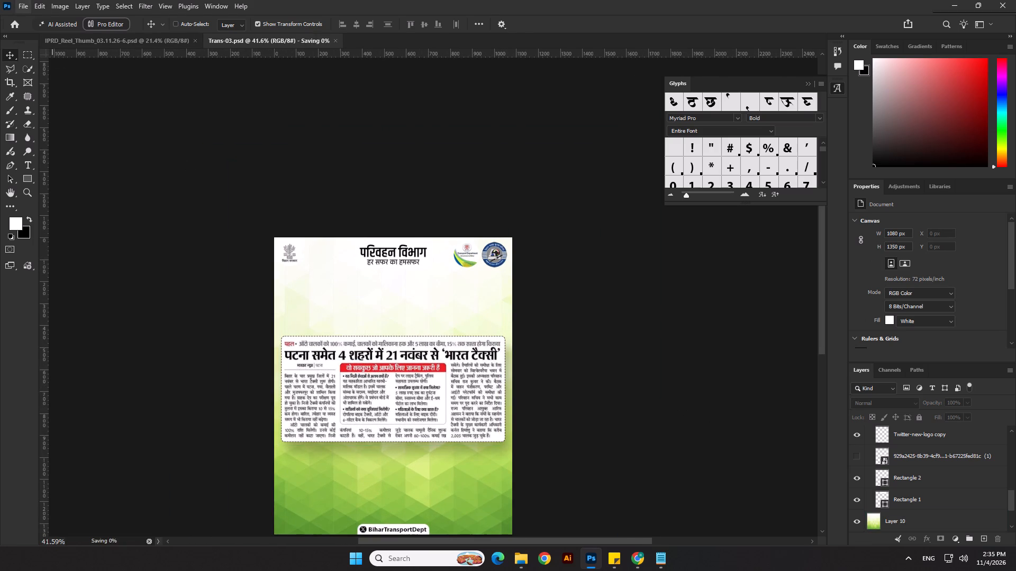
# Save a PNG copy of the post as "Trans-03 copy.png" in the Transport 04.11.26 folder.
pyautogui.click(22, 3)
pyautogui.click(50, 145)
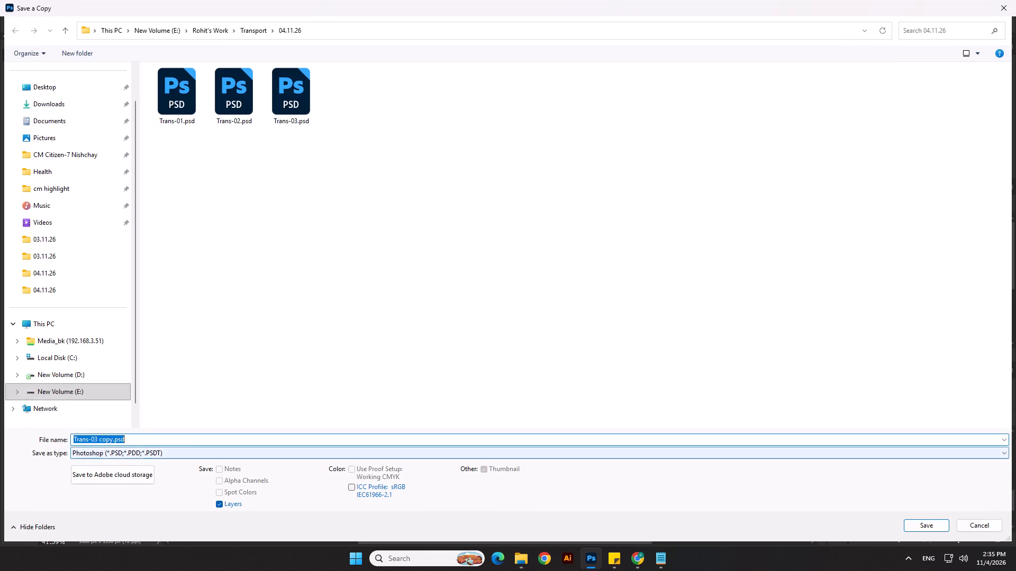
pyautogui.click(160, 453)
pyautogui.click(115, 390)
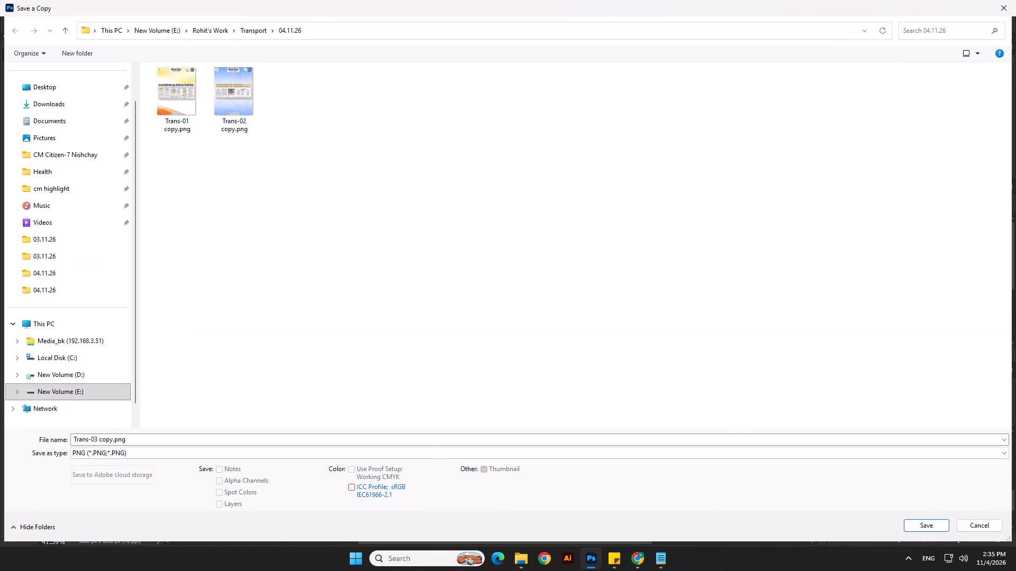
pyautogui.click(915, 520)
pyautogui.click(570, 171)
pyautogui.click(588, 307)
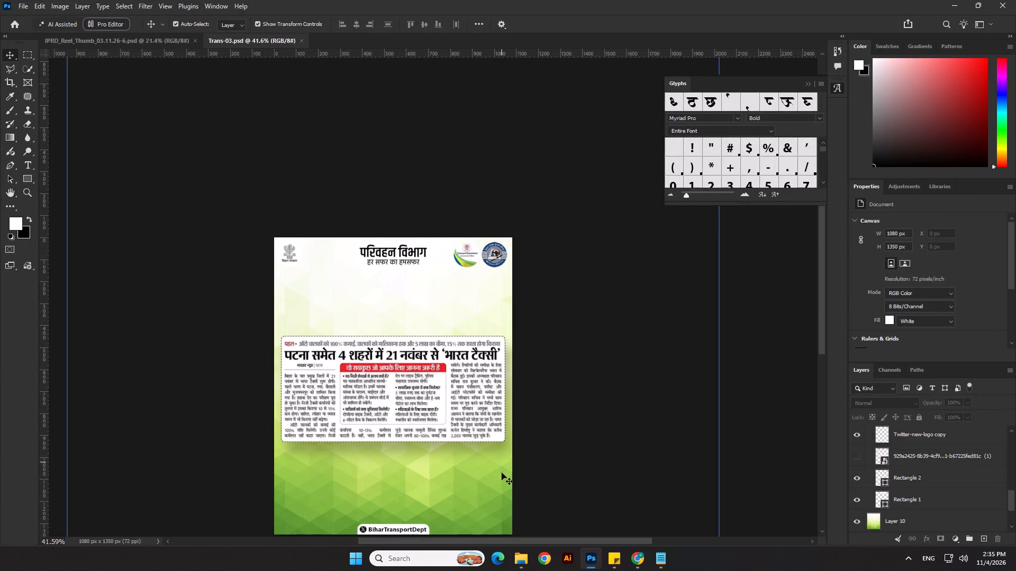
# Delete the green triangle-pattern background layer behind the post.
pyautogui.click(509, 481)
pyautogui.press('Delete')
# Save the document as Trans-04 in Photoshop format in the 04.11.26 folder, with Maximize Compatibility on.
pyautogui.click(17, 3)
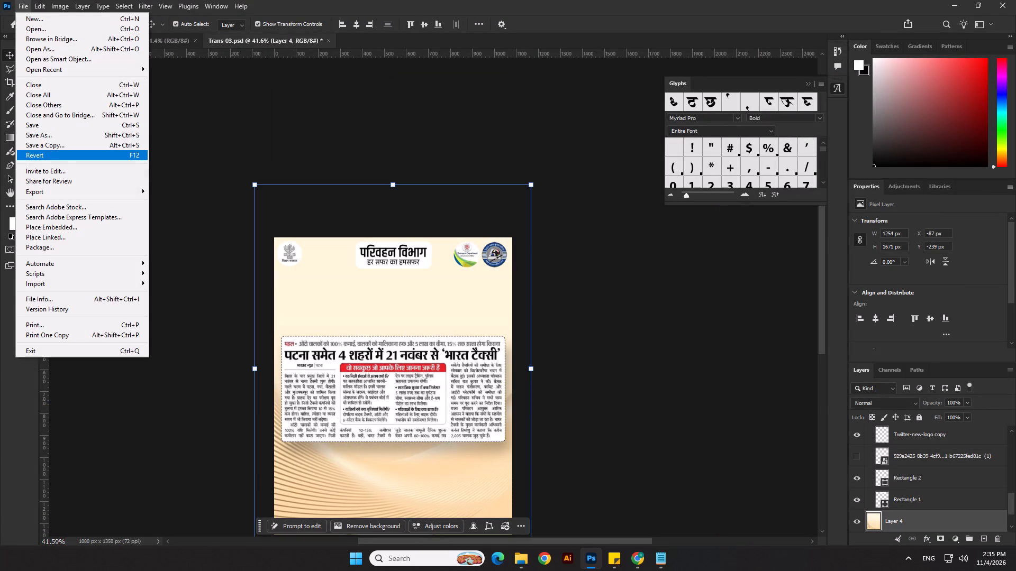
pyautogui.moveTo(26, 141); pyautogui.dragTo(31, 139)
pyautogui.moveTo(128, 451); pyautogui.dragTo(94, 458)
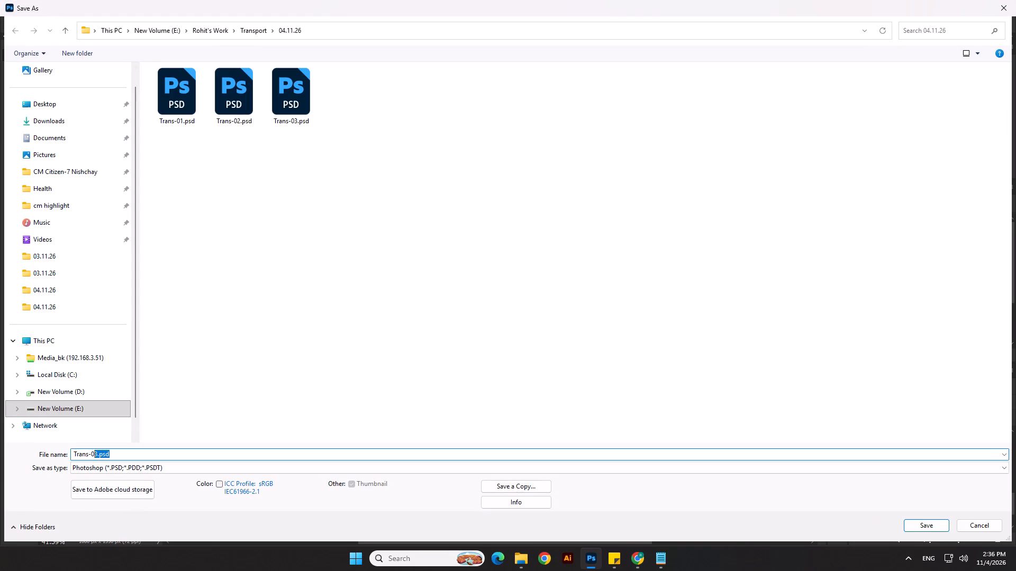
pyautogui.moveTo(94, 458); pyautogui.dragTo(93, 459)
pyautogui.press('4')
pyautogui.press('Return')
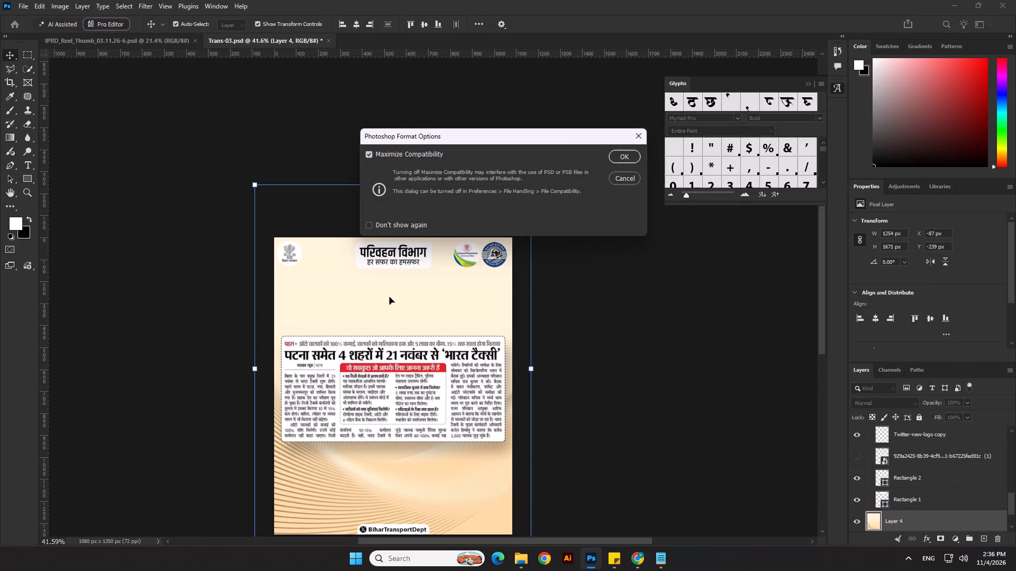
pyautogui.press('Return')
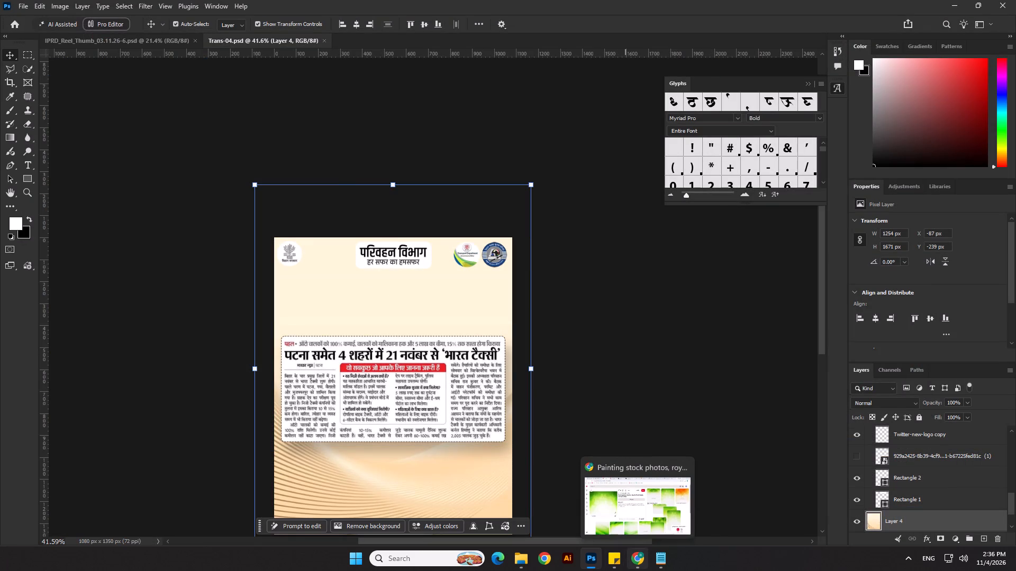
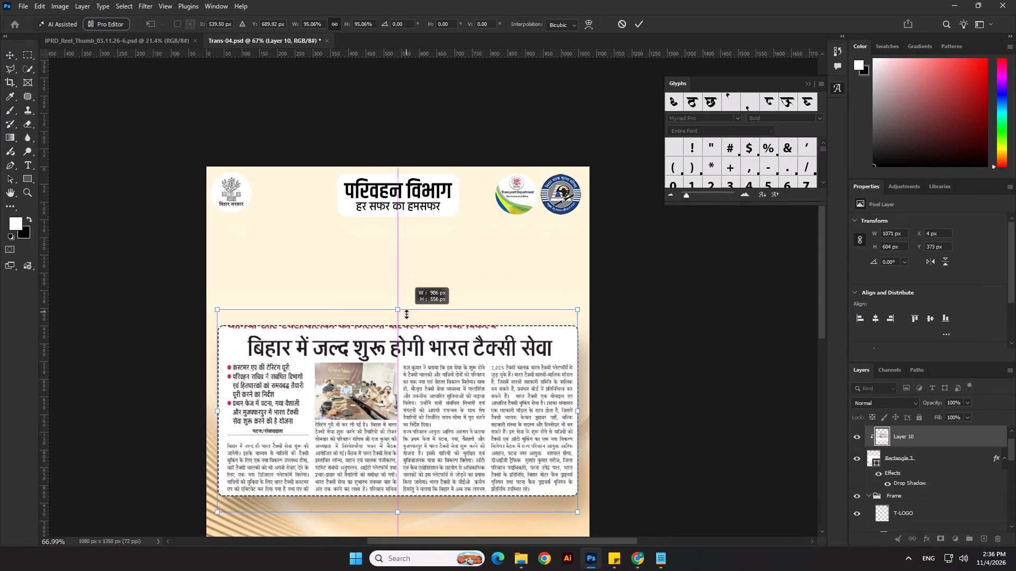
# Scale the newspaper clipping down to about 905 × 510 px inside the white dashed frame.
pyautogui.moveTo(406, 314); pyautogui.dragTo(414, 327)
pyautogui.scroll(-4, 438, 253)
pyautogui.moveTo(410, 430); pyautogui.dragTo(412, 416)
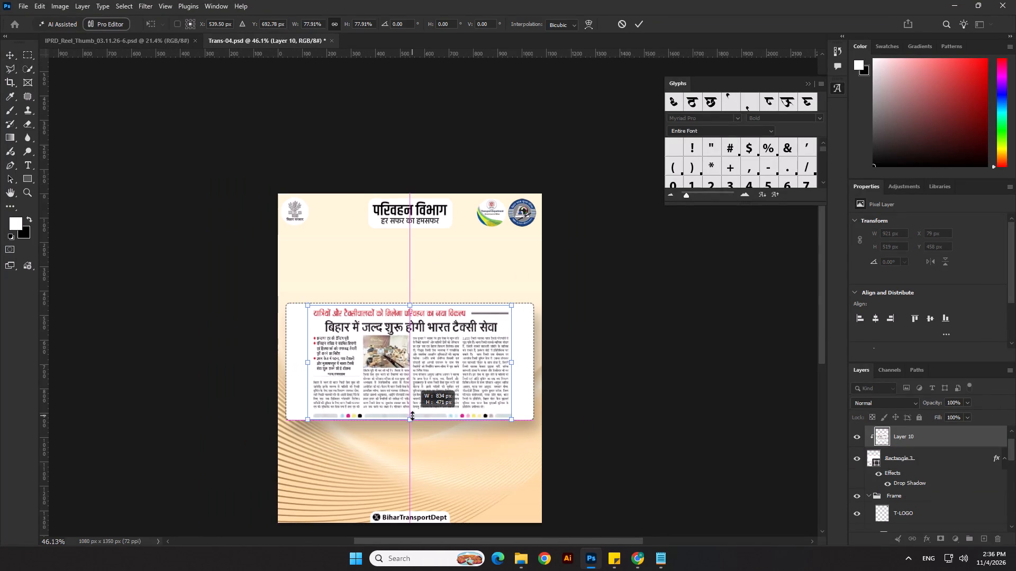
pyautogui.moveTo(412, 416); pyautogui.dragTo(416, 428)
pyautogui.press('Return')
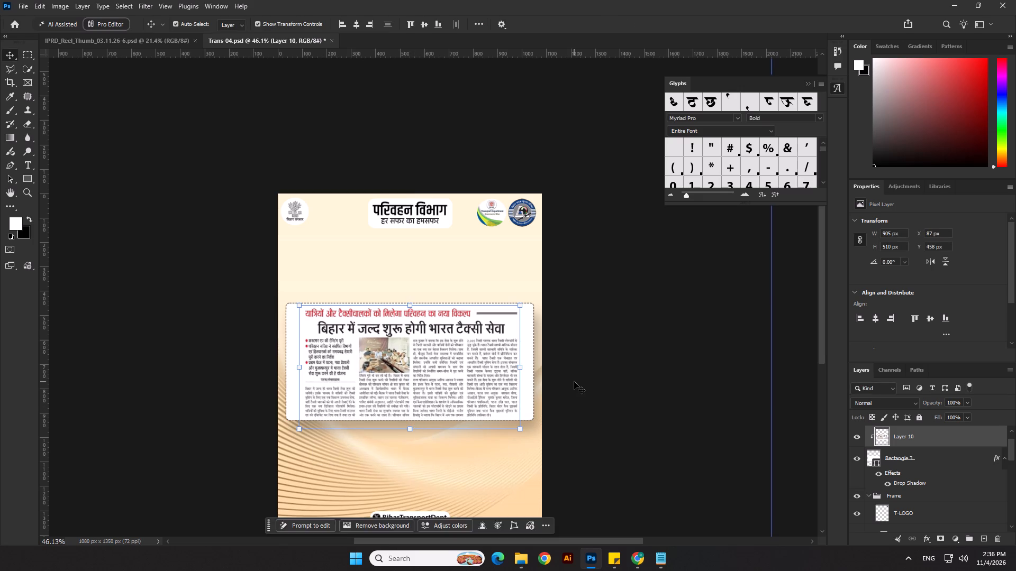
pyautogui.click(574, 382)
# Nudge the clipping up slightly within the frame to about Y 455 px.
pyautogui.scroll(4, 501, 361)
pyautogui.click(484, 363)
pyautogui.hotkey('shift', 'Up')
pyautogui.press('Down')
pyautogui.press('Down')
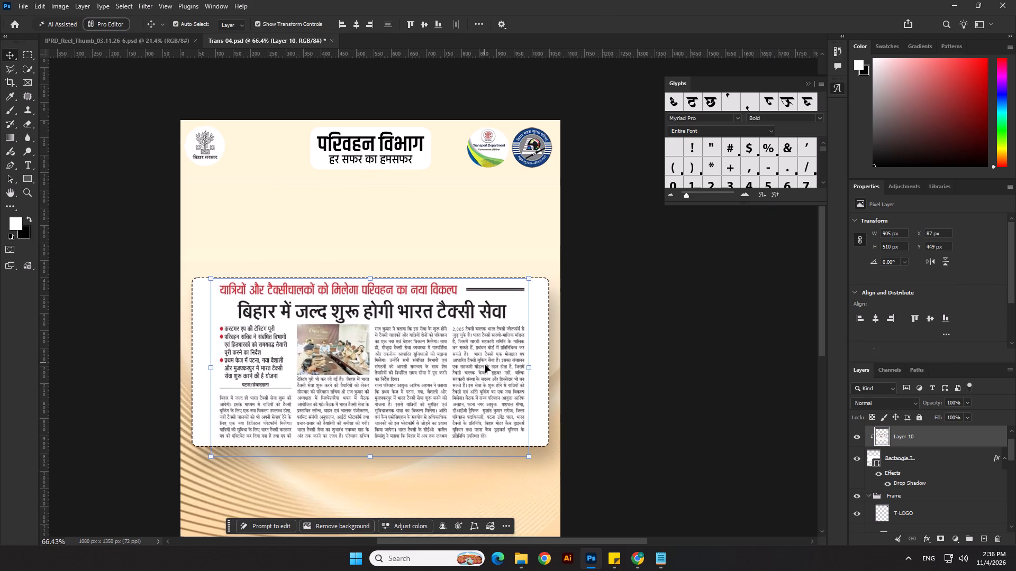
pyautogui.press('Down')
pyautogui.press('Down')
pyautogui.press('Down')
pyautogui.press('Down')
pyautogui.press('Down')
pyautogui.click(623, 366)
# Narrow the white dashed frame from both sides to about 902 px wide and centre it horizontally on the canvas.
pyautogui.scroll(2, 548, 366)
pyautogui.click(546, 366)
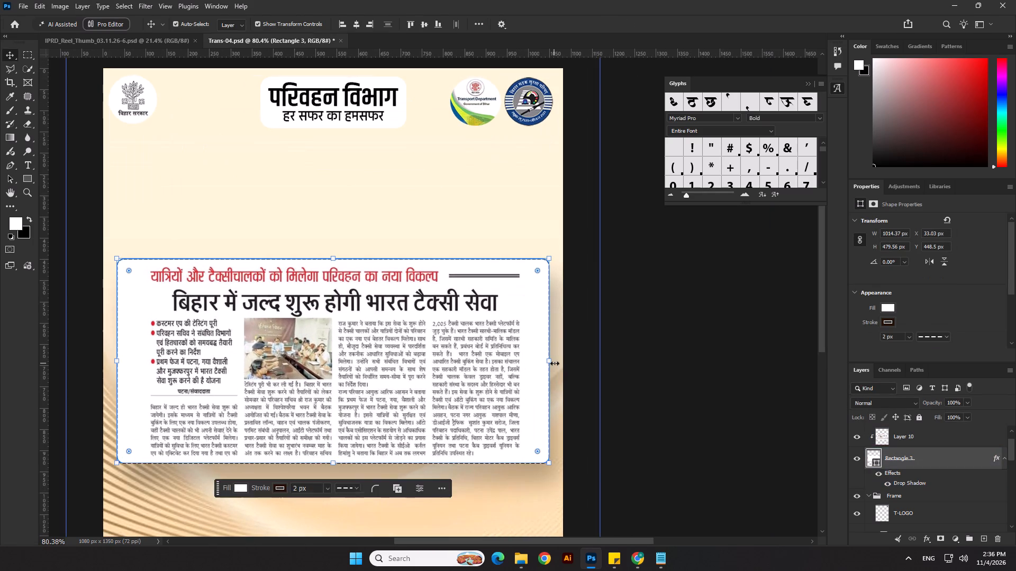
pyautogui.keyDown('shift'); pyautogui.moveTo(555, 363); pyautogui.dragTo(533, 363); pyautogui.keyUp('shift')
pyautogui.moveTo(119, 364); pyautogui.dragTo(146, 369)
pyautogui.scroll(2, 141, 368)
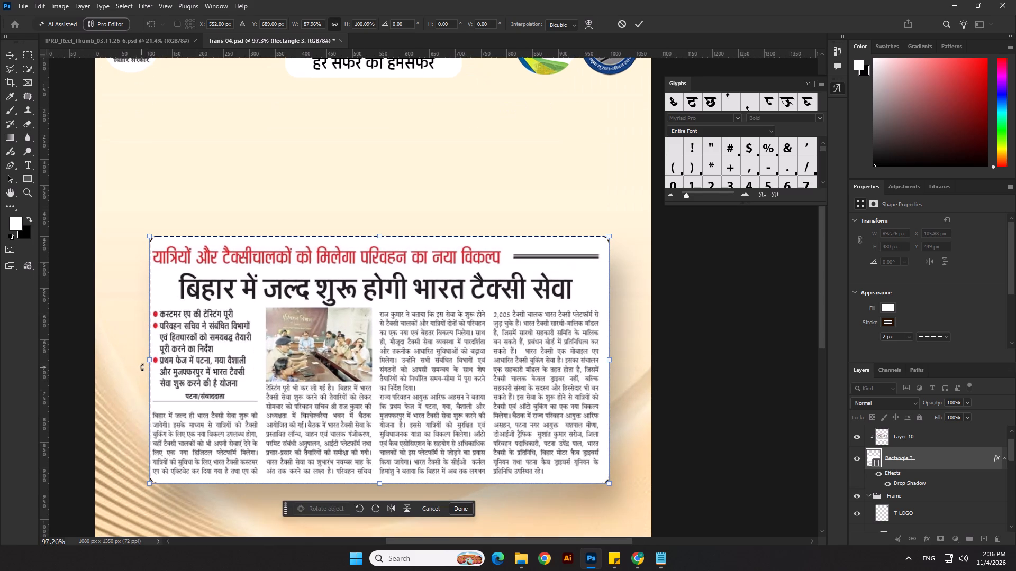
pyautogui.moveTo(148, 363); pyautogui.dragTo(140, 364)
pyautogui.scroll(3, 140, 365)
pyautogui.keyDown('shift'); pyautogui.moveTo(140, 365); pyautogui.dragTo(146, 366); pyautogui.keyUp('shift')
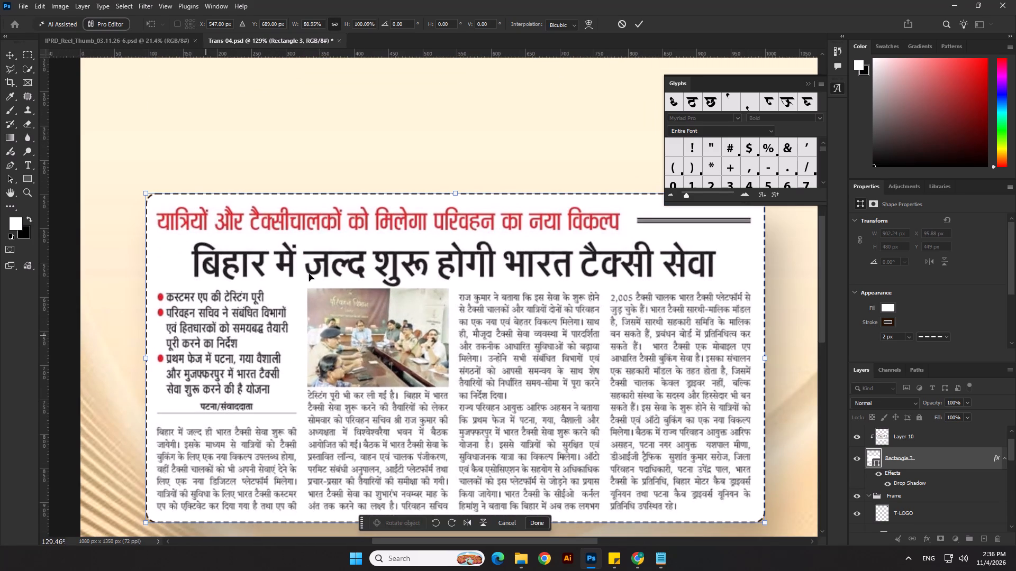
pyautogui.press('Return')
pyautogui.click(362, 23)
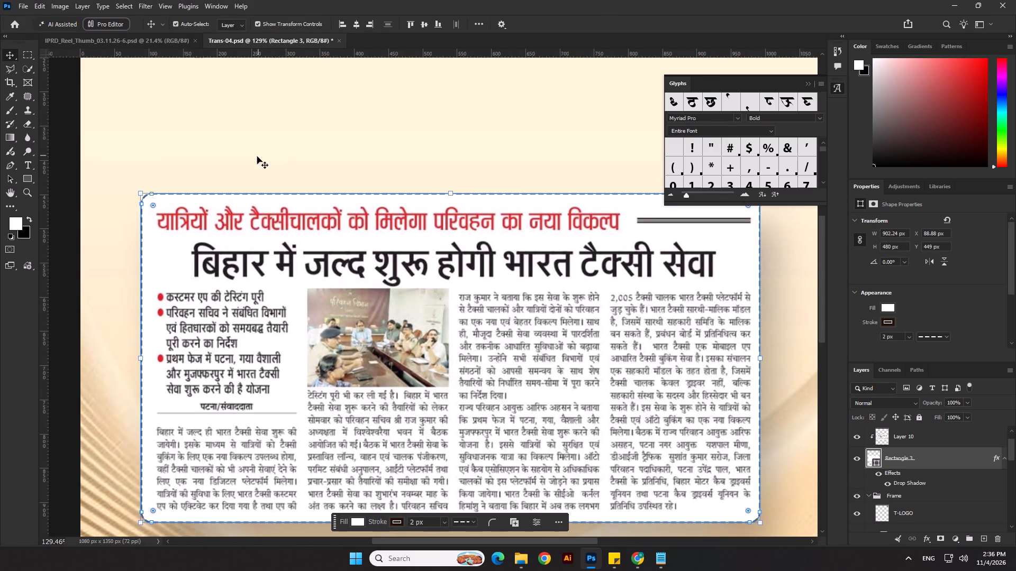
# Nudge the clipping leftward about 6 px so it sits evenly inside the narrowed frame.
pyautogui.scroll(-2, 257, 158)
pyautogui.click(289, 272)
pyautogui.hotkey('shift', 'Left')
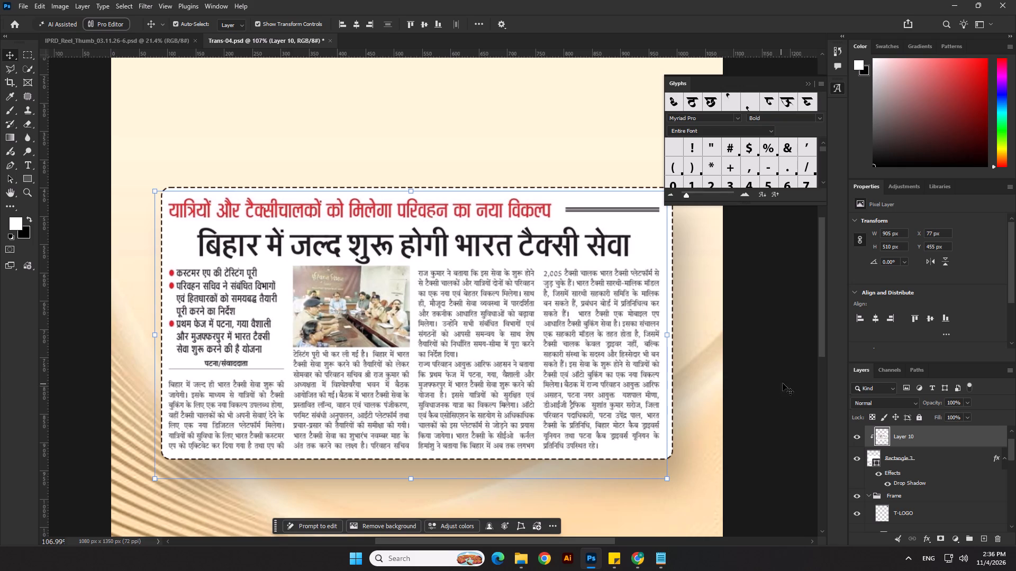
pyautogui.press('Right')
pyautogui.press('Right')
pyautogui.press('Right')
pyautogui.press('Right')
pyautogui.click(804, 362)
pyautogui.scroll(-11, 693, 362)
pyautogui.scroll(1, 633, 354)
# Delete the cream and orange wave background layer behind the post.
pyautogui.click(334, 363)
pyautogui.scroll(-6, 323, 336)
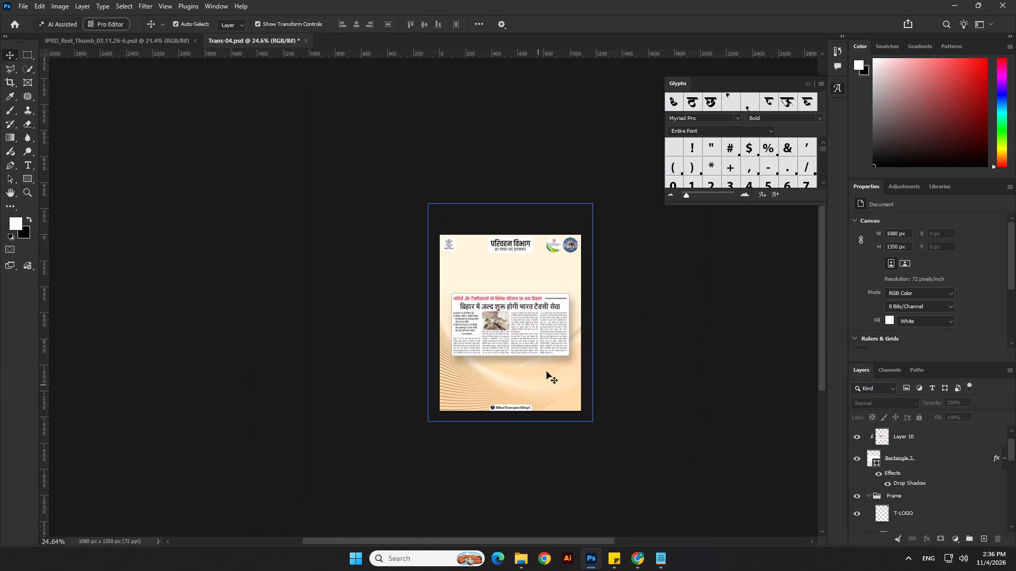
pyautogui.moveTo(625, 309); pyautogui.dragTo(615, 314)
pyautogui.press('Delete')
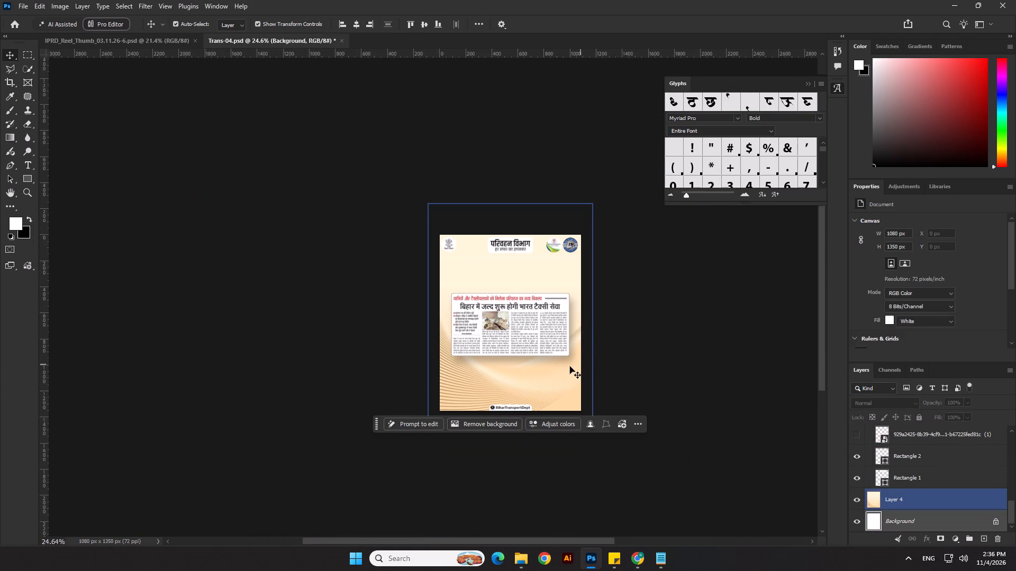
pyautogui.click(568, 367)
pyautogui.press('Delete')
# Enlarge the clipping together with its frame to about 971 × 517 px and nudge them down 4 px.
pyautogui.moveTo(609, 306); pyautogui.dragTo(514, 338)
pyautogui.scroll(3, 535, 277)
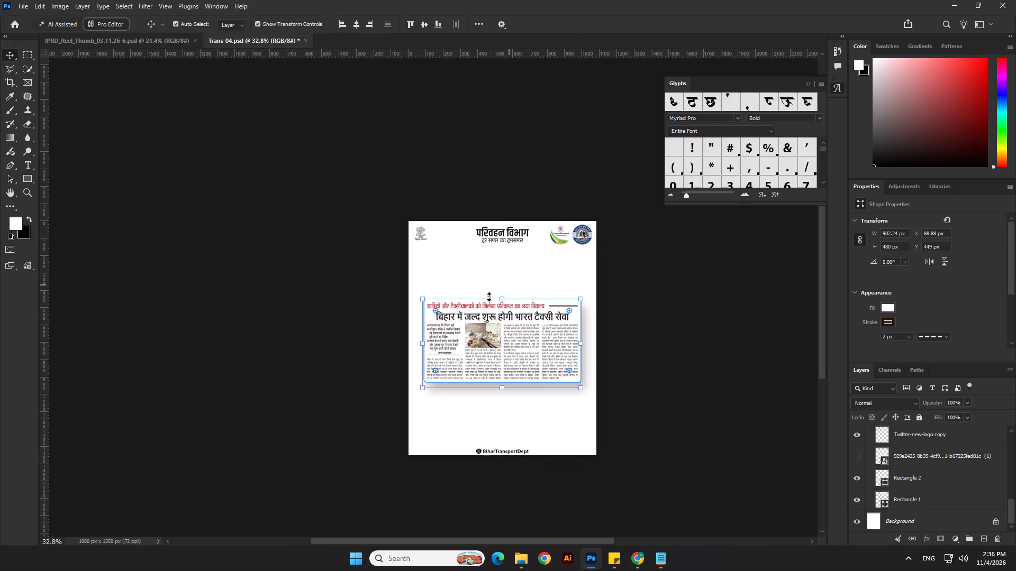
pyautogui.moveTo(498, 297); pyautogui.dragTo(505, 290)
pyautogui.press('Return')
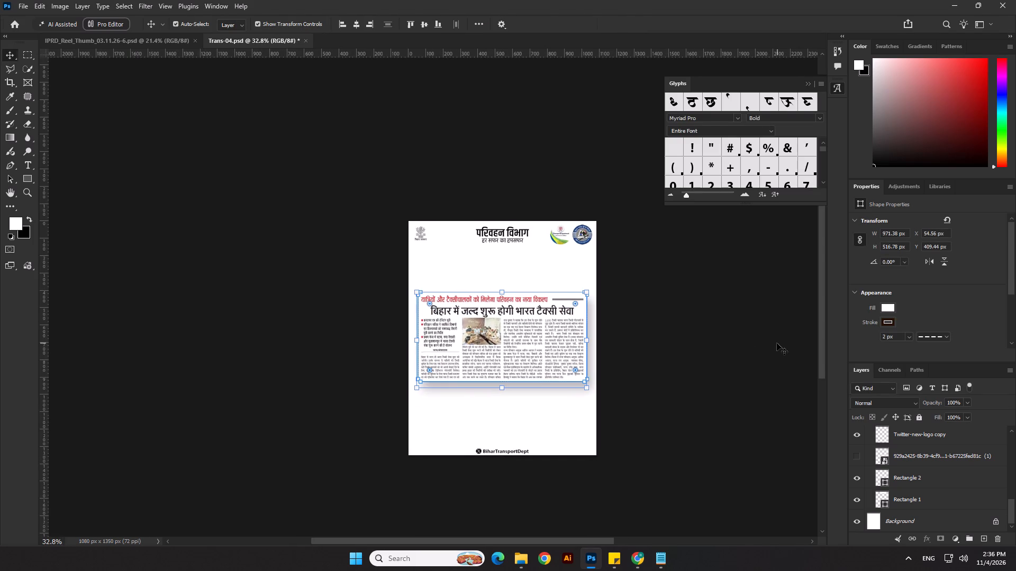
pyautogui.press('Down')
pyautogui.press('Down')
pyautogui.press('Down')
pyautogui.press('Down')
pyautogui.click(722, 347)
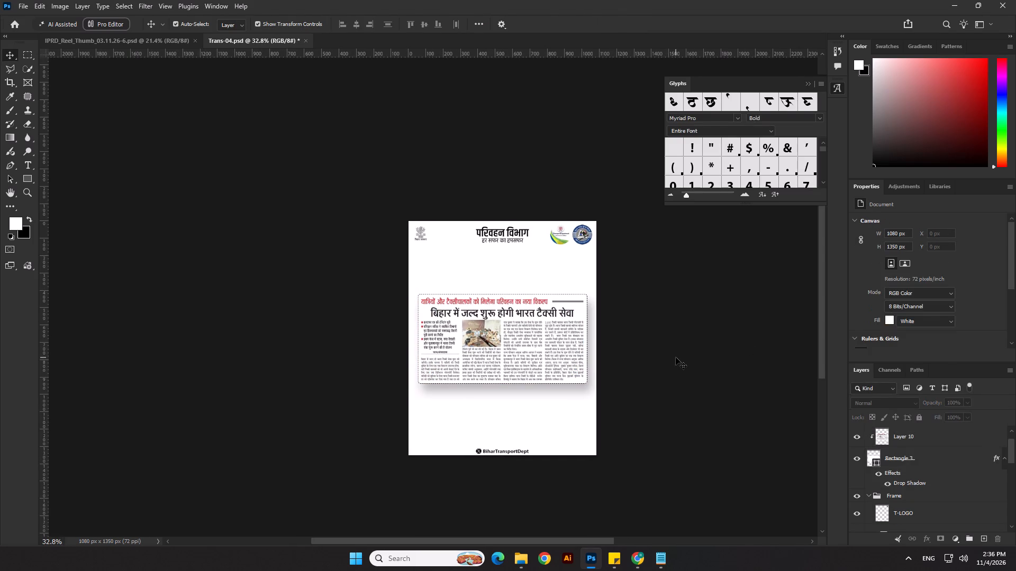
# Switch to Pinterest in Chrome and look through the green abstract pins for a new post background.
pyautogui.hotkey('alt', 'Tab')
pyautogui.scroll(-10, 462, 345)
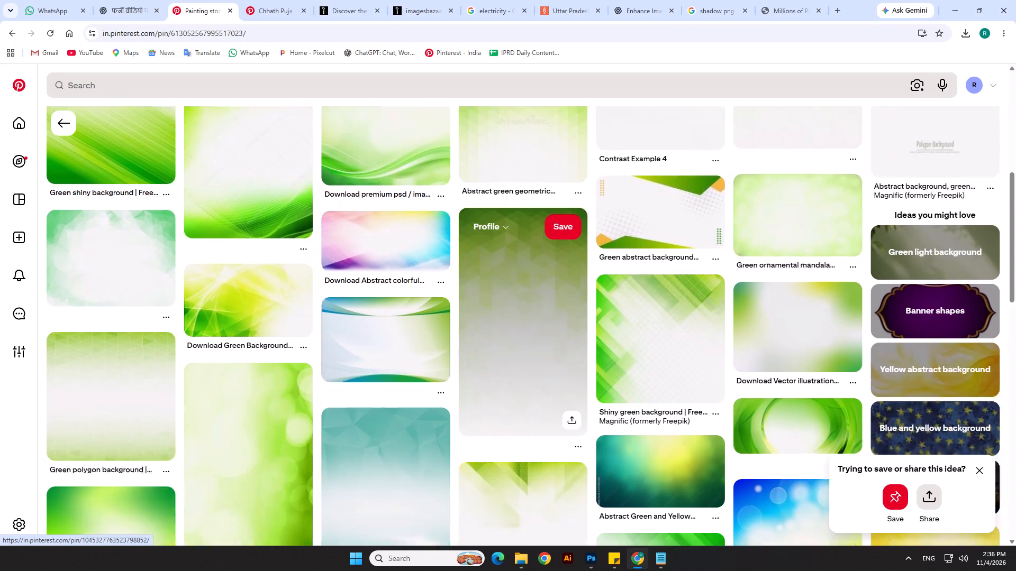
pyautogui.scroll(-9, 505, 360)
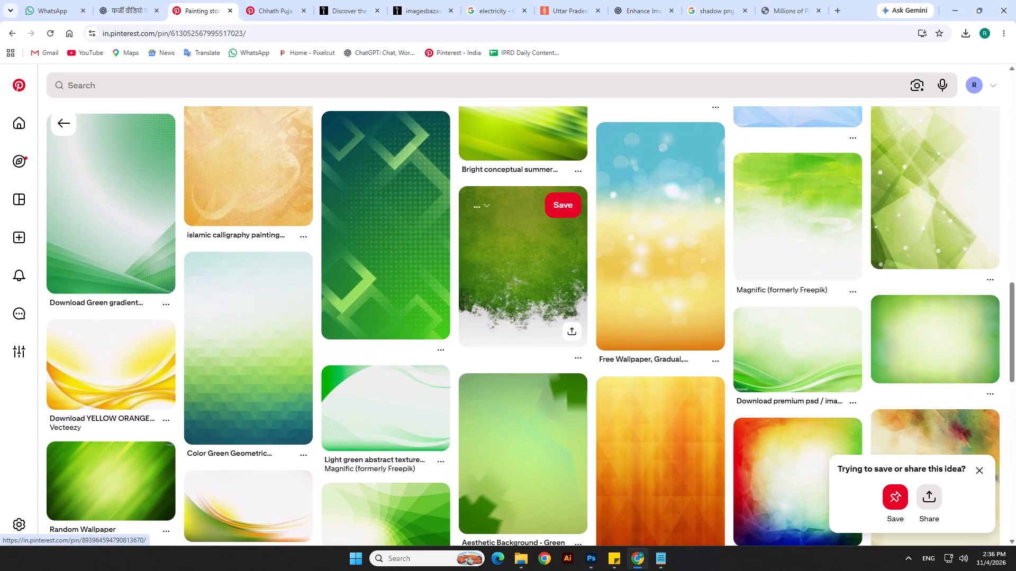
pyautogui.scroll(5, 499, 342)
pyautogui.scroll(-5, 499, 342)
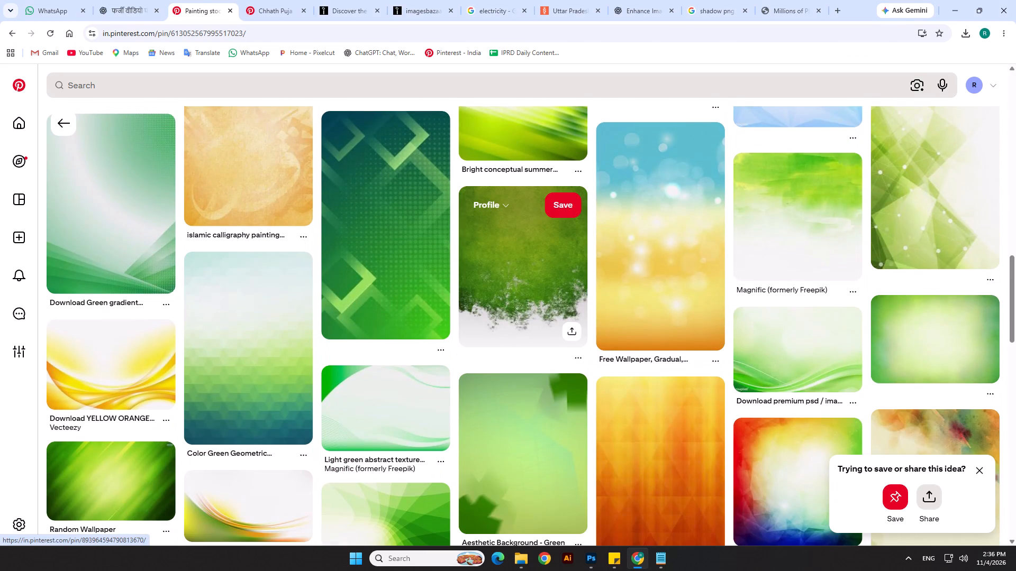
pyautogui.scroll(-12, 499, 342)
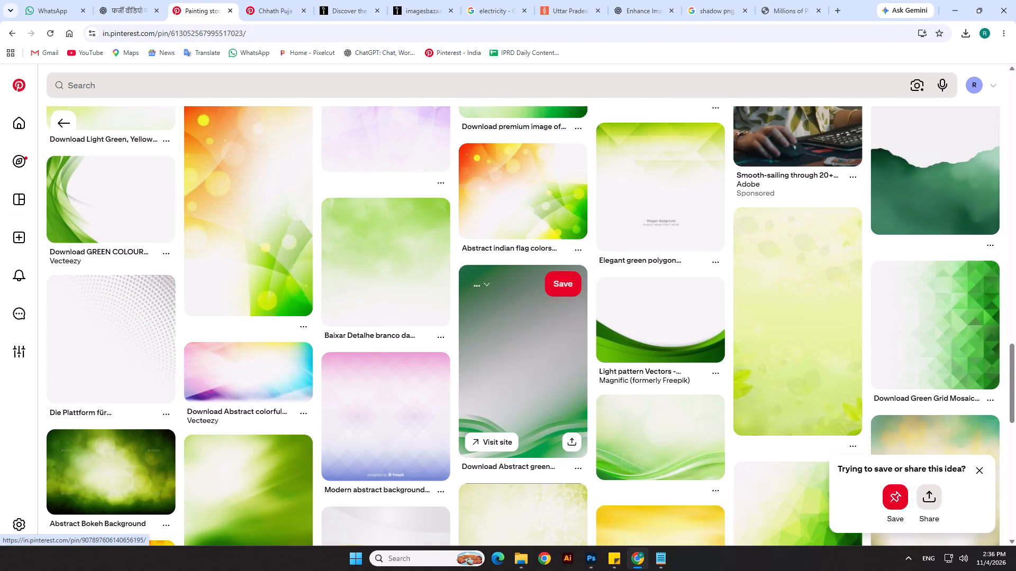
pyautogui.scroll(-10, 515, 338)
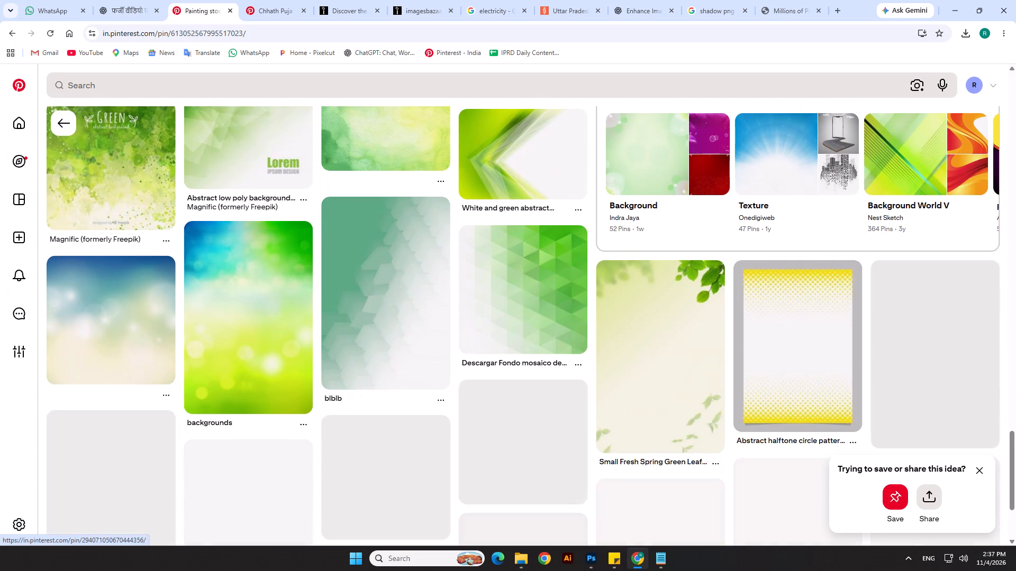
# Return to the earlier abstract graphic design pin and examine its related pins for a suitable poster background.
pyautogui.click(10, 34)
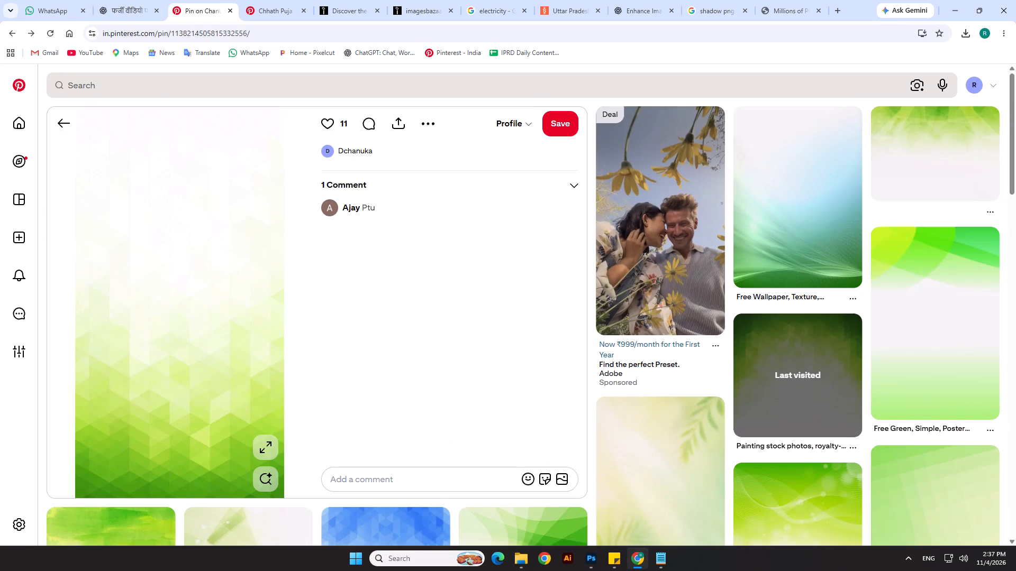
pyautogui.scroll(-4, 461, 354)
pyautogui.click(13, 41)
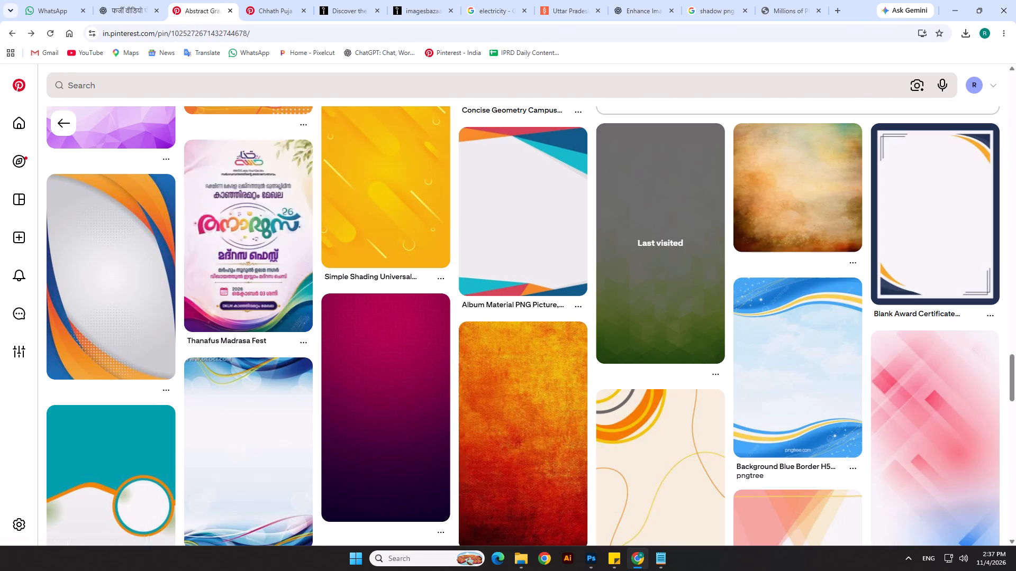
pyautogui.scroll(5, 299, 210)
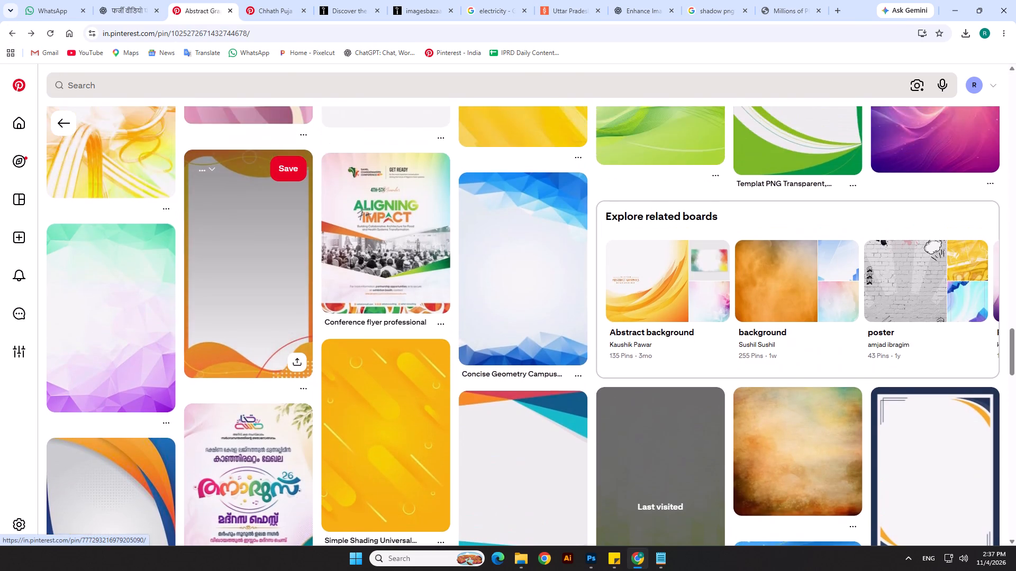
pyautogui.scroll(-13, 299, 210)
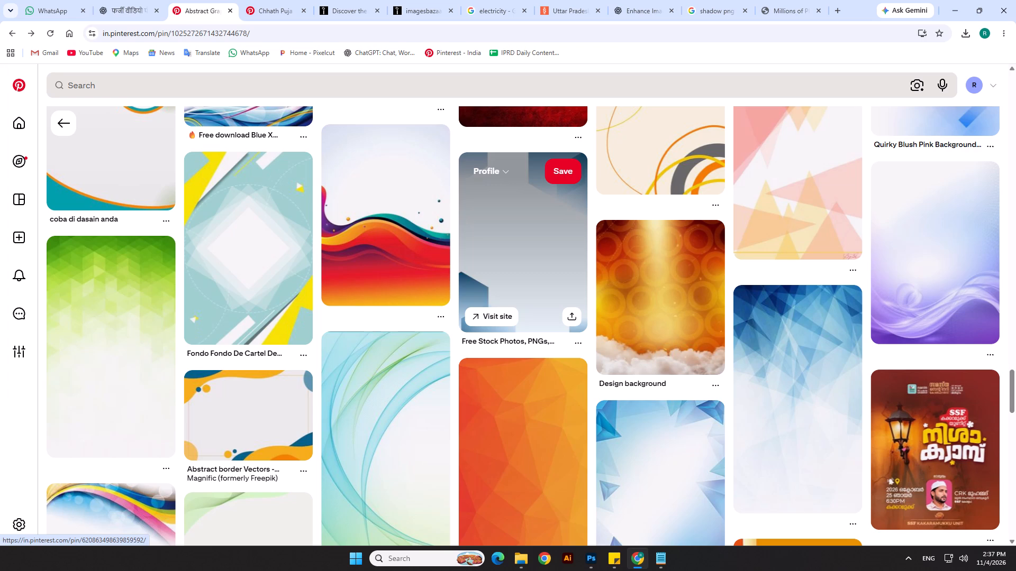
pyautogui.scroll(-6, 492, 263)
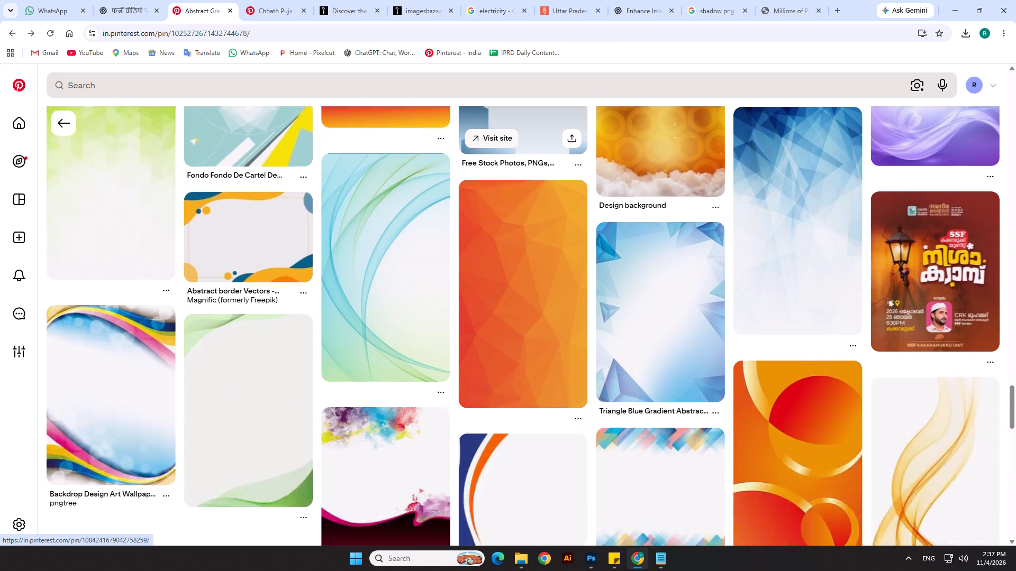
pyautogui.scroll(-4, 485, 288)
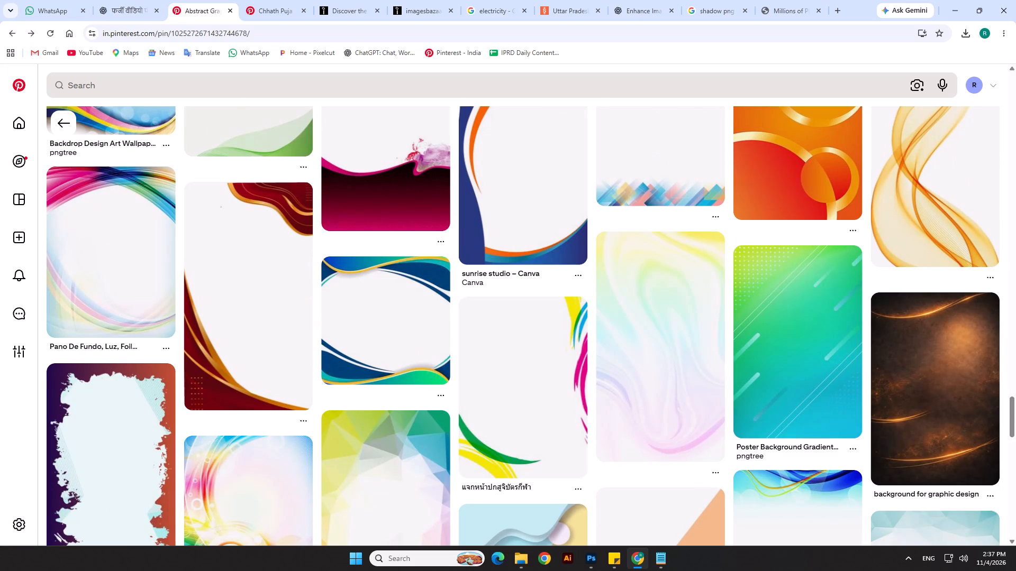
pyautogui.scroll(-1, 450, 318)
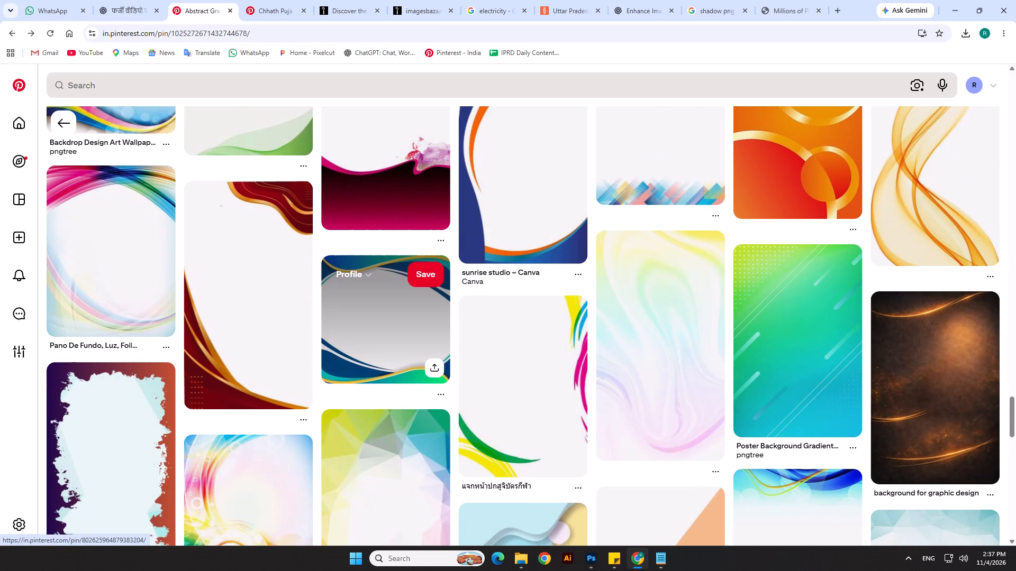
pyautogui.scroll(-2, 450, 318)
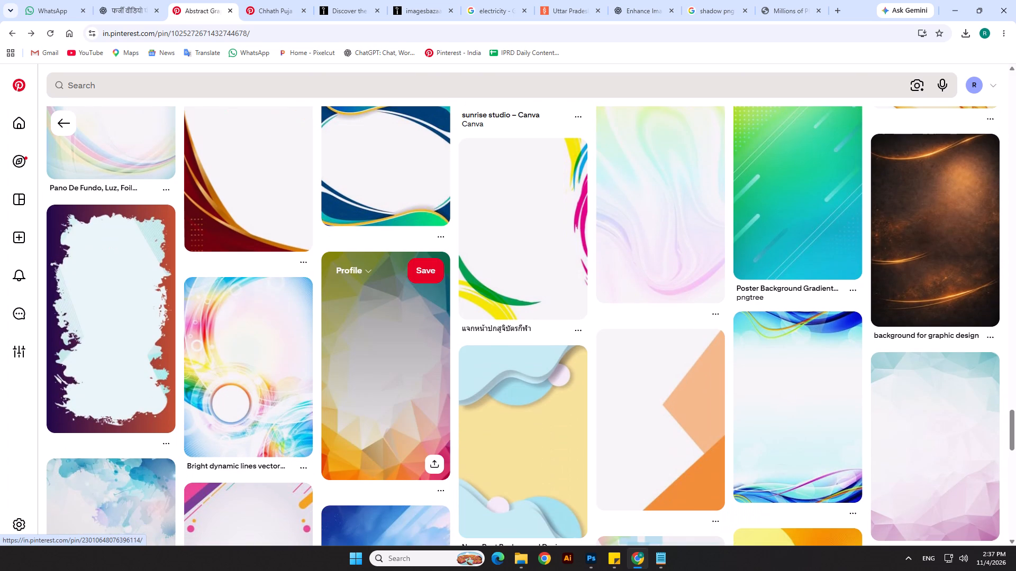
pyautogui.scroll(-1, 450, 317)
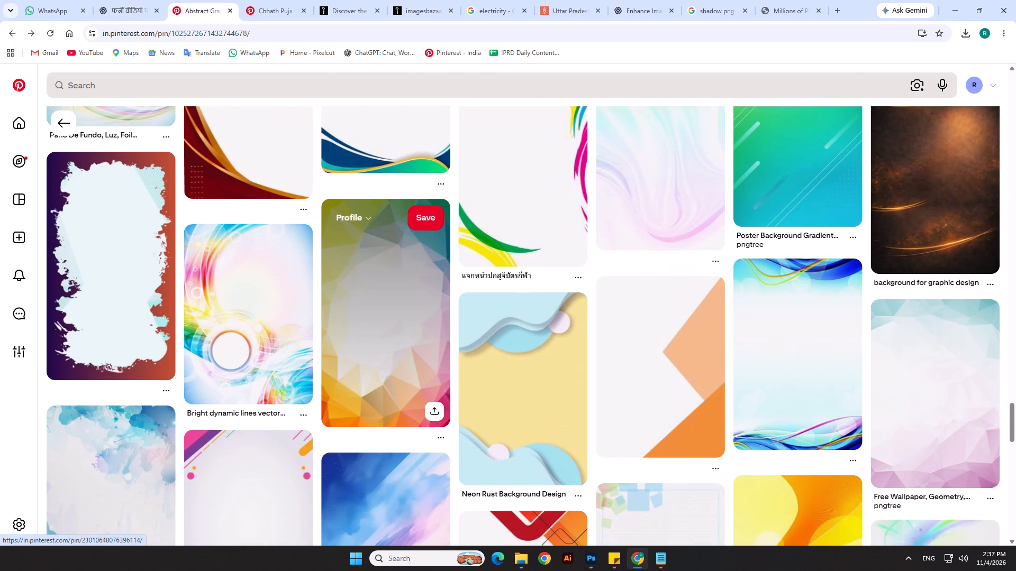
pyautogui.scroll(-14, 450, 317)
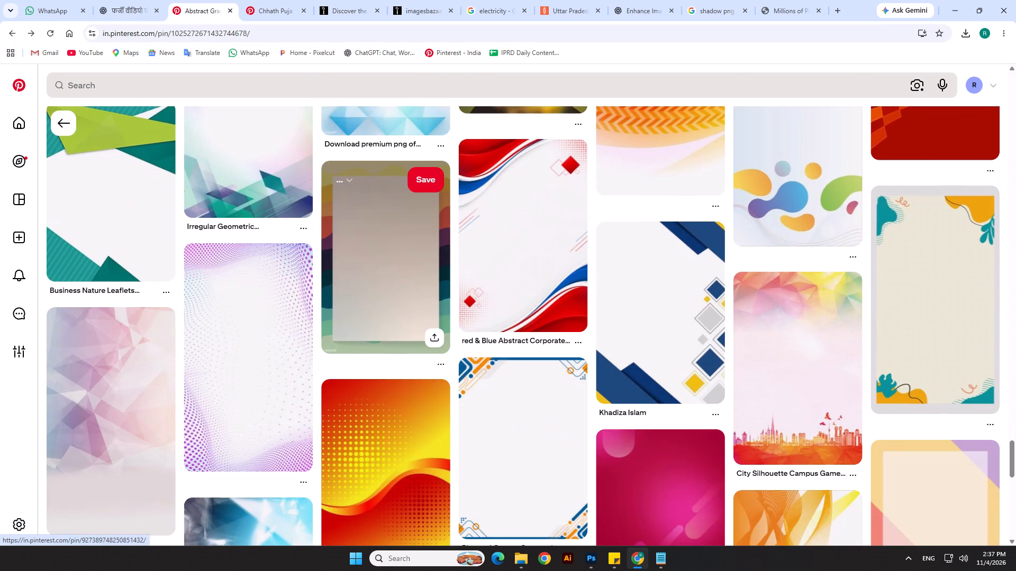
pyautogui.scroll(-10, 450, 317)
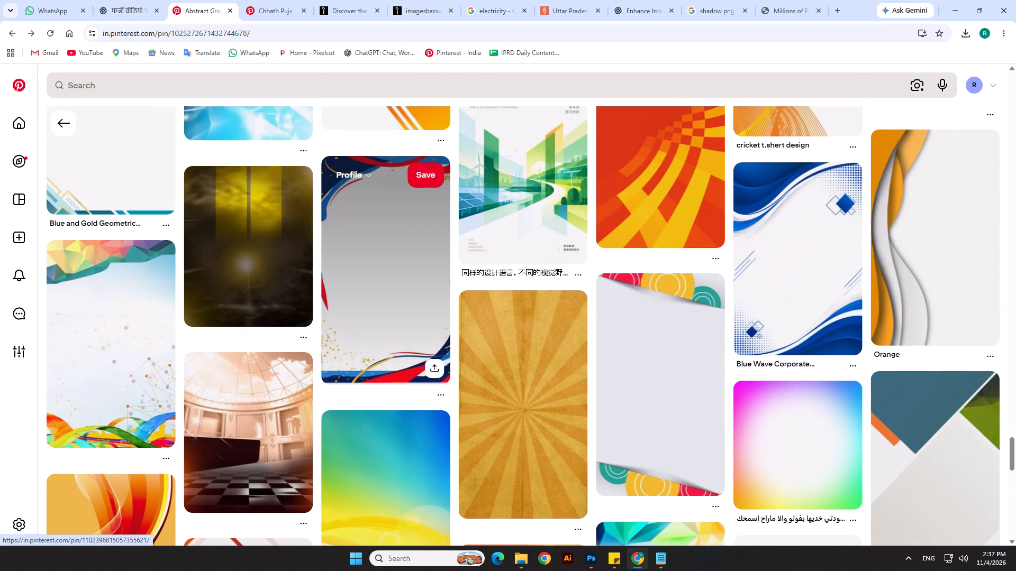
# Go back to the Pikbest yellow-orange wave pin and examine it and its related backgrounds.
pyautogui.click(14, 33)
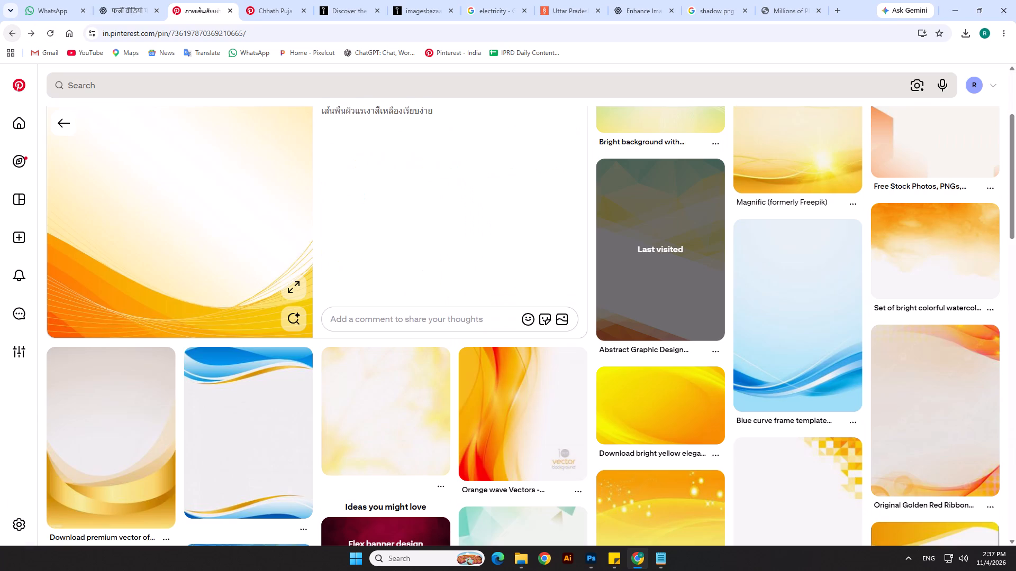
pyautogui.scroll(4, 294, 241)
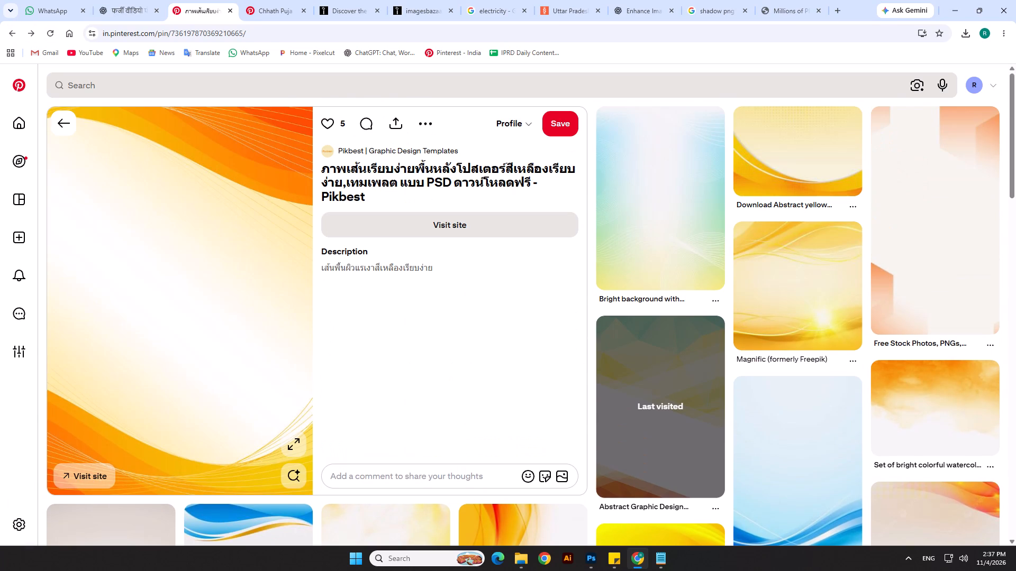
pyautogui.scroll(-3, 223, 258)
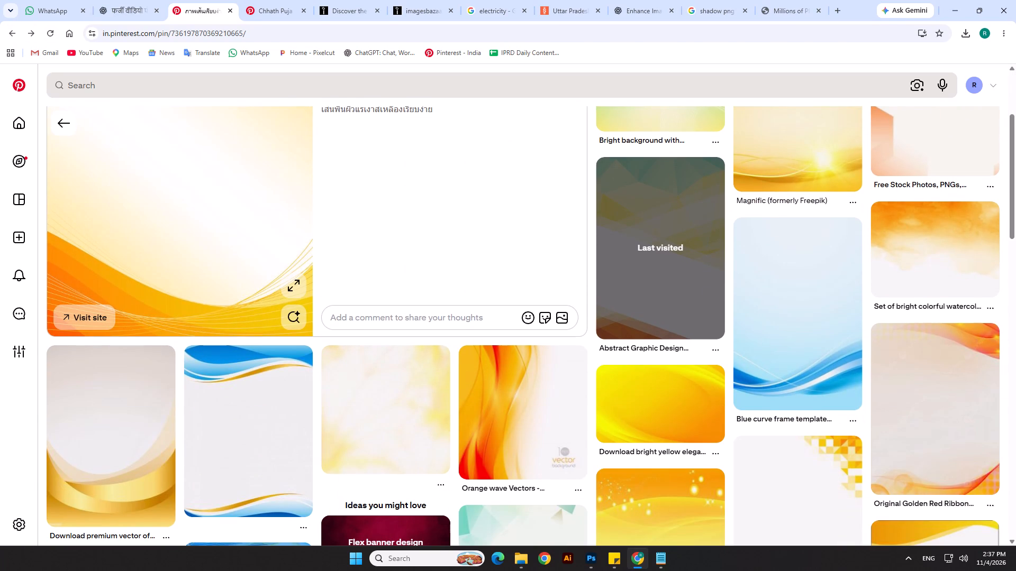
pyautogui.scroll(-9, 282, 232)
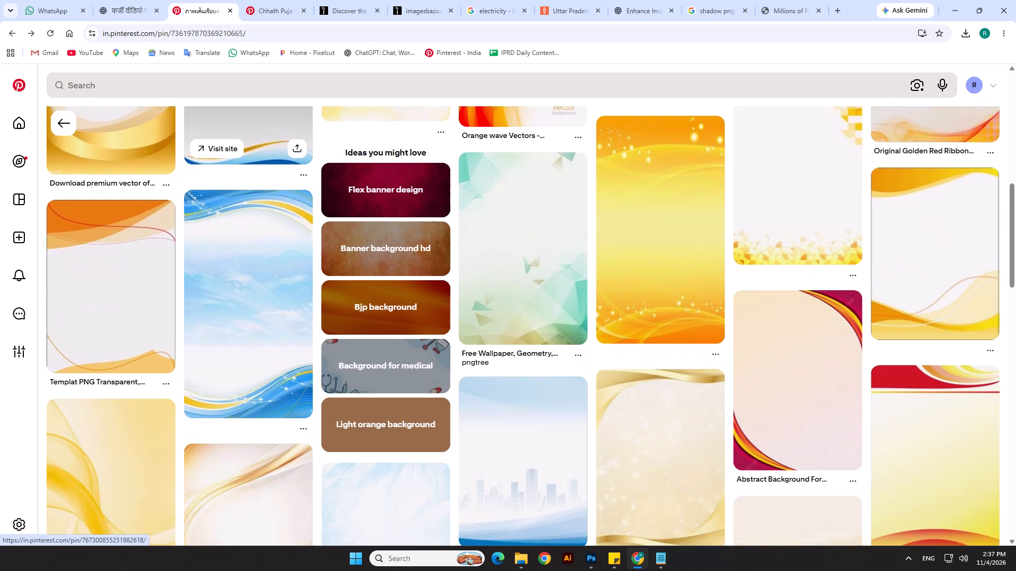
pyautogui.scroll(-11, 284, 232)
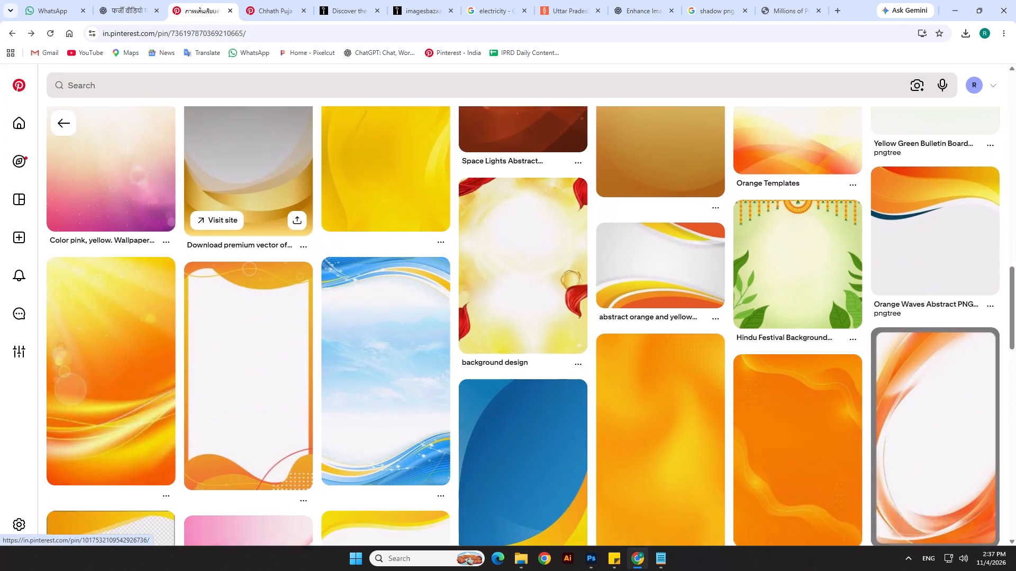
pyautogui.scroll(-5, 284, 232)
# Copy the Pikbest yellow-orange wave image and paste it into Trans-04.psd in Photoshop, directly above the Background layer.
pyautogui.scroll(8, 284, 232)
pyautogui.scroll(19, 284, 232)
pyautogui.rightClick(133, 239)
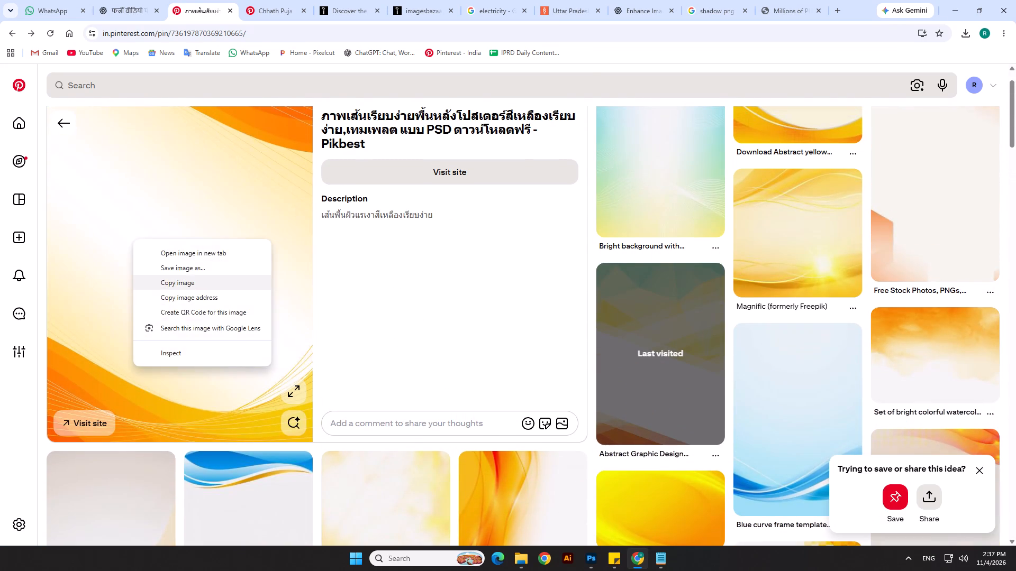
pyautogui.click(177, 285)
pyautogui.hotkey('alt', 'Tab')
pyautogui.click(492, 413)
pyautogui.scroll(-4, 923, 495)
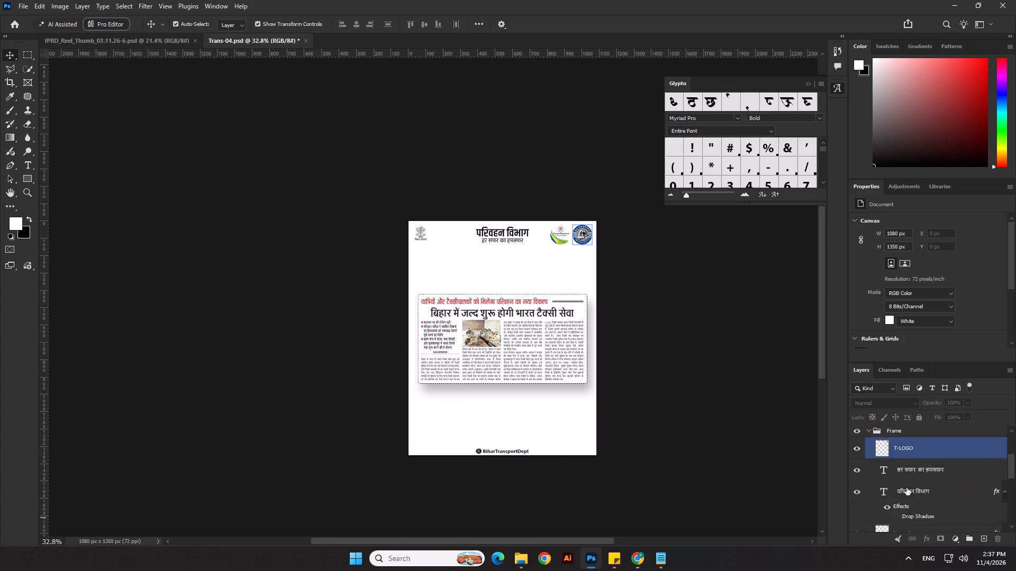
pyautogui.scroll(-17, 906, 487)
pyautogui.click(912, 520)
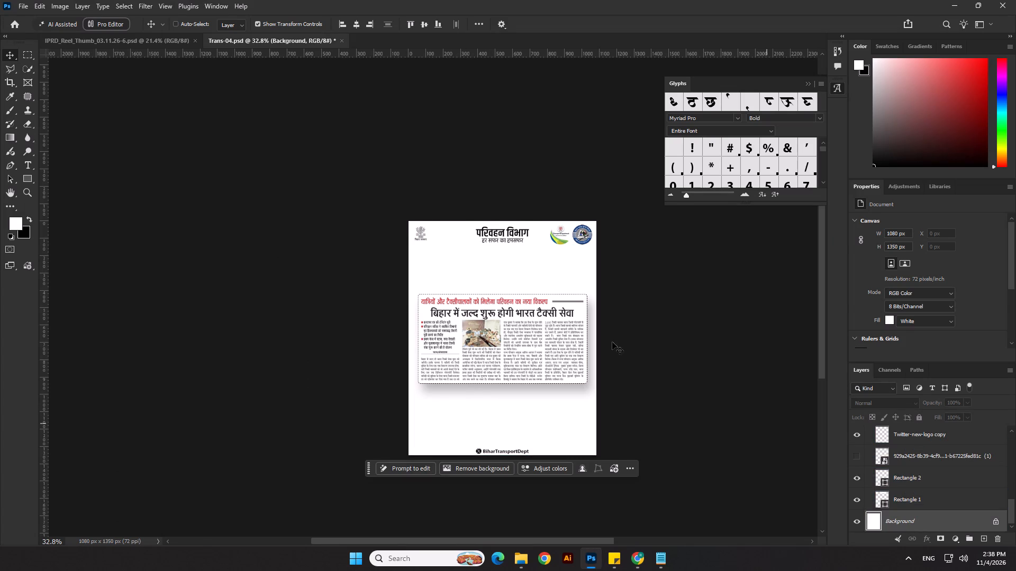
pyautogui.hotkey('ctrl', 'v')
# Scale the pasted wave background proportionally to about 1108 × 1621 px so it covers the canvas width.
pyautogui.moveTo(505, 250); pyautogui.dragTo(507, 190)
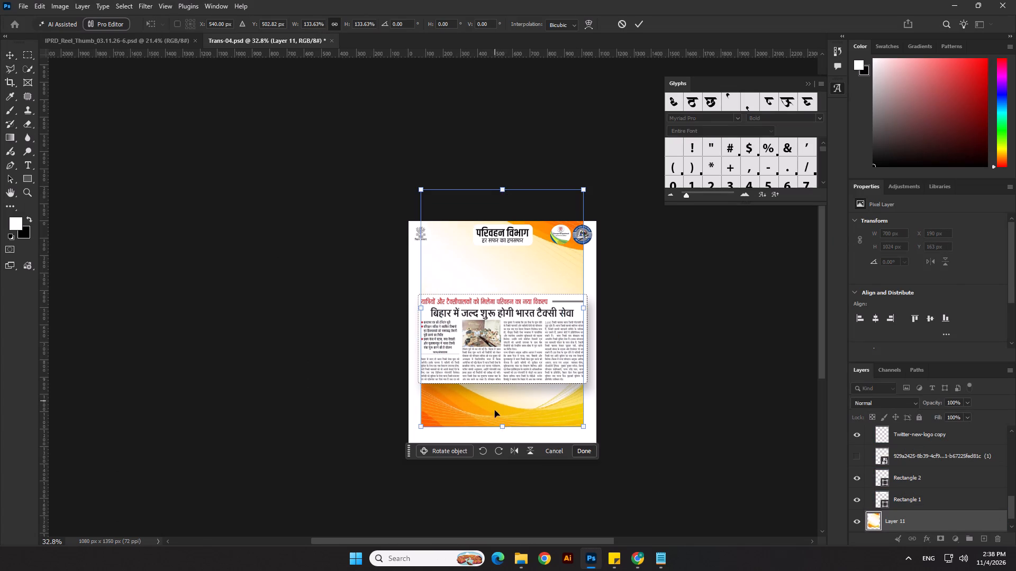
pyautogui.moveTo(507, 432); pyautogui.dragTo(516, 500)
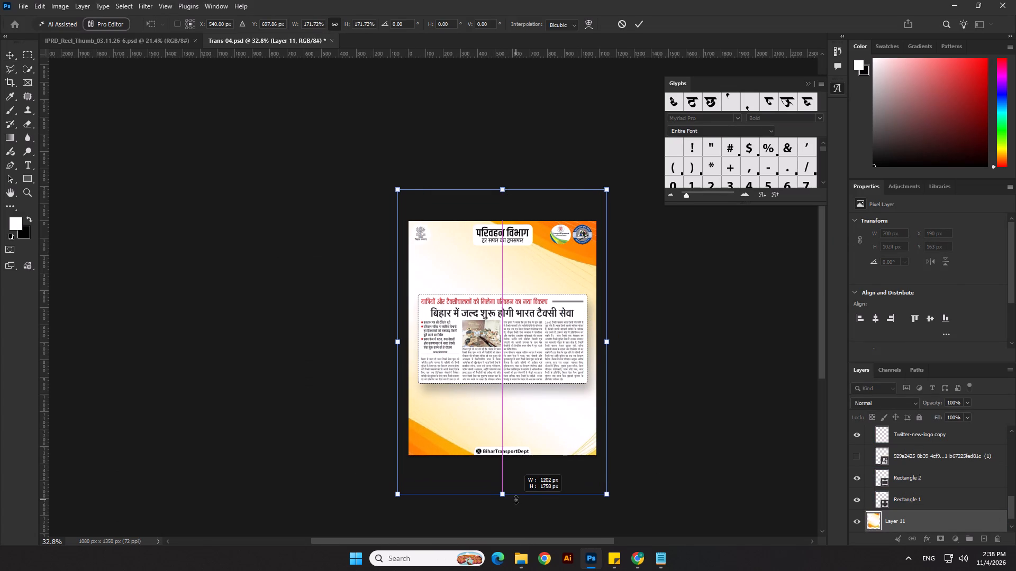
pyautogui.moveTo(516, 500); pyautogui.dragTo(521, 476)
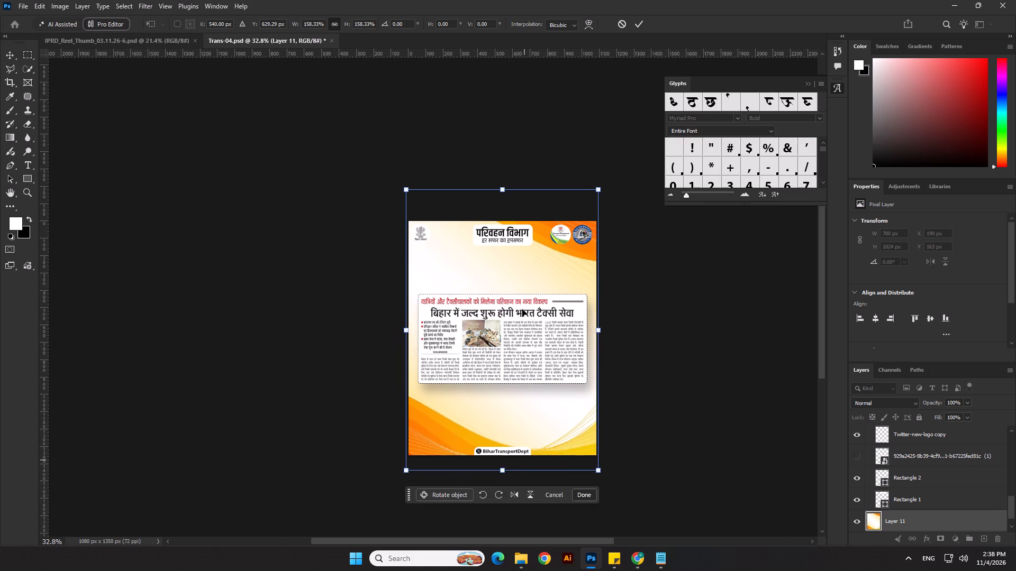
pyautogui.press('Return')
# Move the wave background upward and align its bottom edge with the bottom of the canvas.
pyautogui.moveTo(524, 273); pyautogui.dragTo(526, 264)
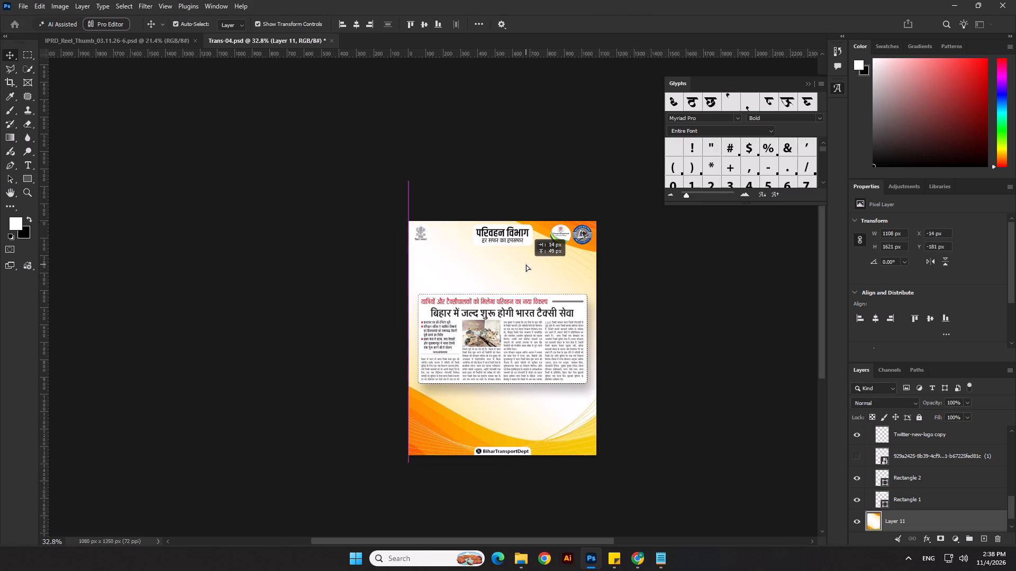
pyautogui.moveTo(526, 264); pyautogui.dragTo(525, 262)
pyautogui.press('Return')
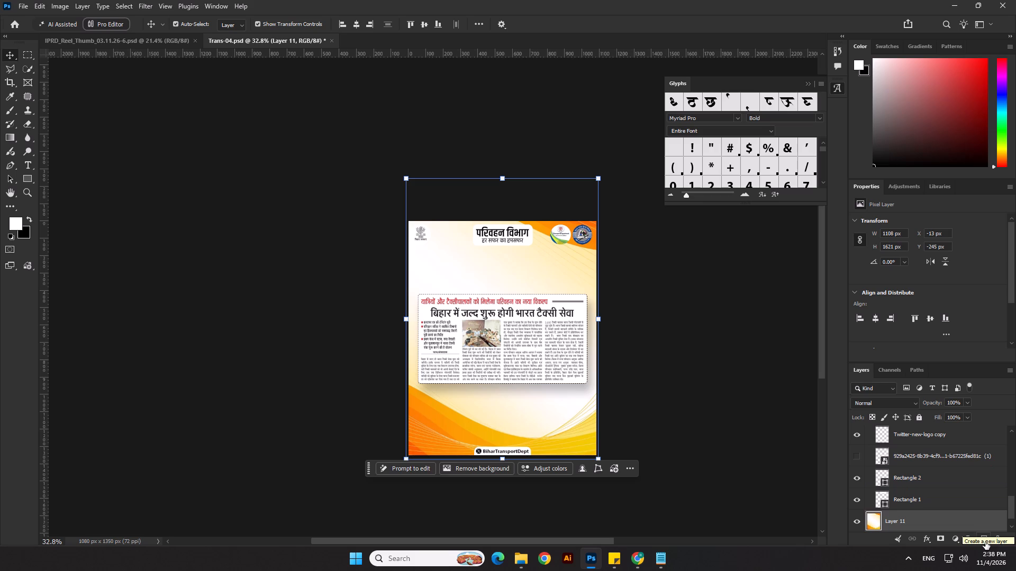
pyautogui.scroll(3, 597, 426)
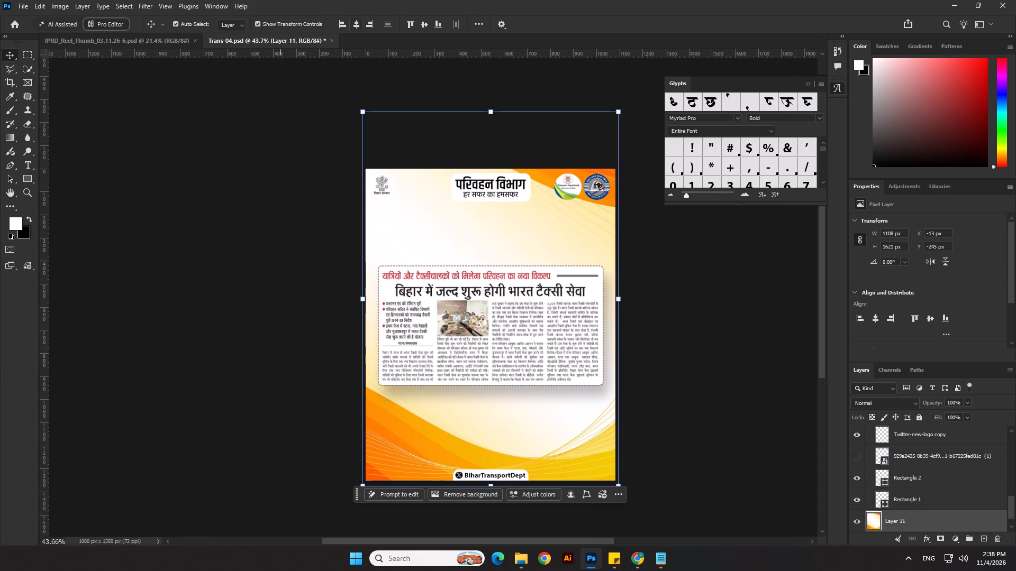
pyautogui.click(432, 22)
pyautogui.click(269, 288)
pyautogui.click(588, 227)
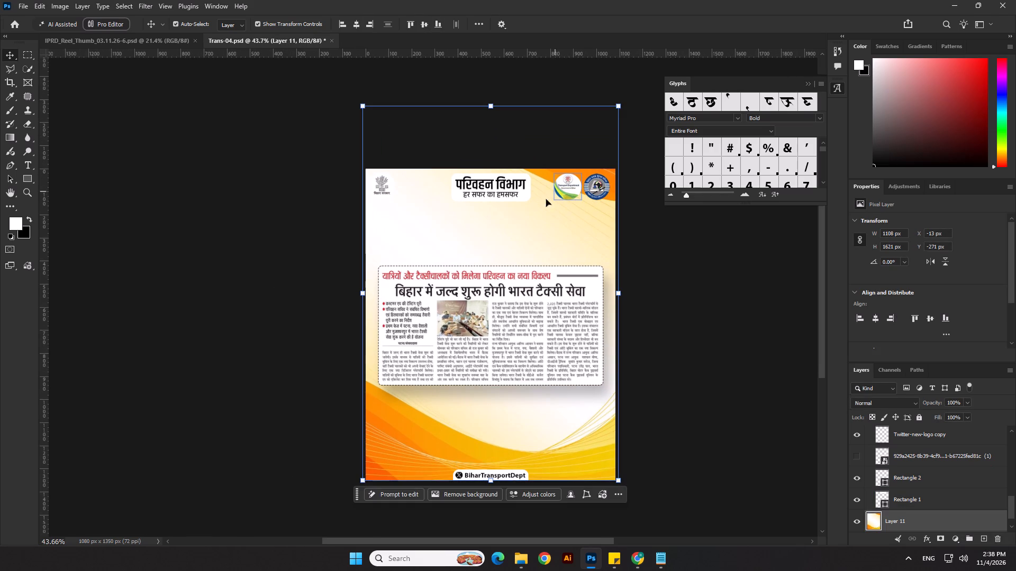
# Turn on the CMYK proof colours view for the document.
pyautogui.hotkey('ctrl', 'y')
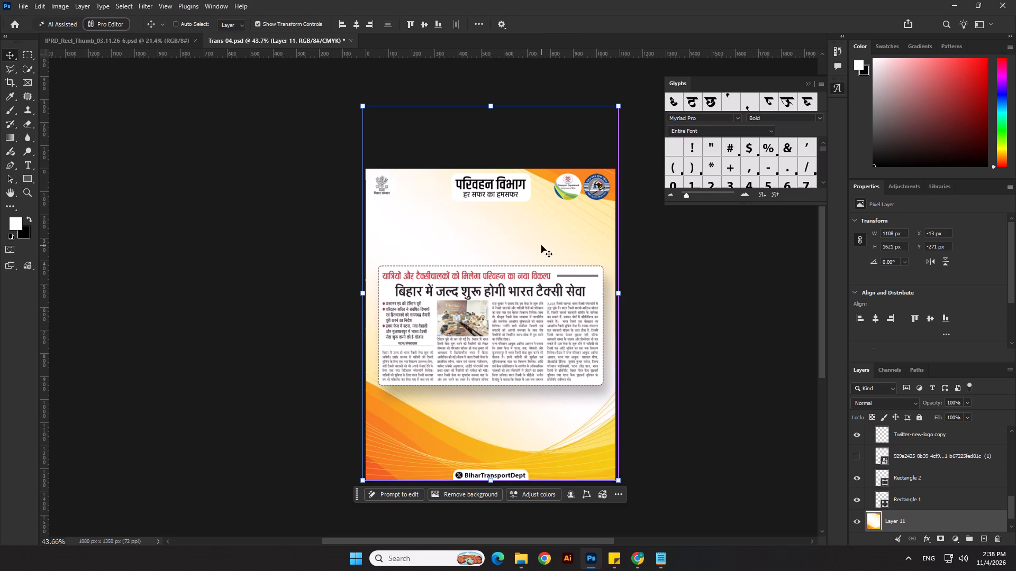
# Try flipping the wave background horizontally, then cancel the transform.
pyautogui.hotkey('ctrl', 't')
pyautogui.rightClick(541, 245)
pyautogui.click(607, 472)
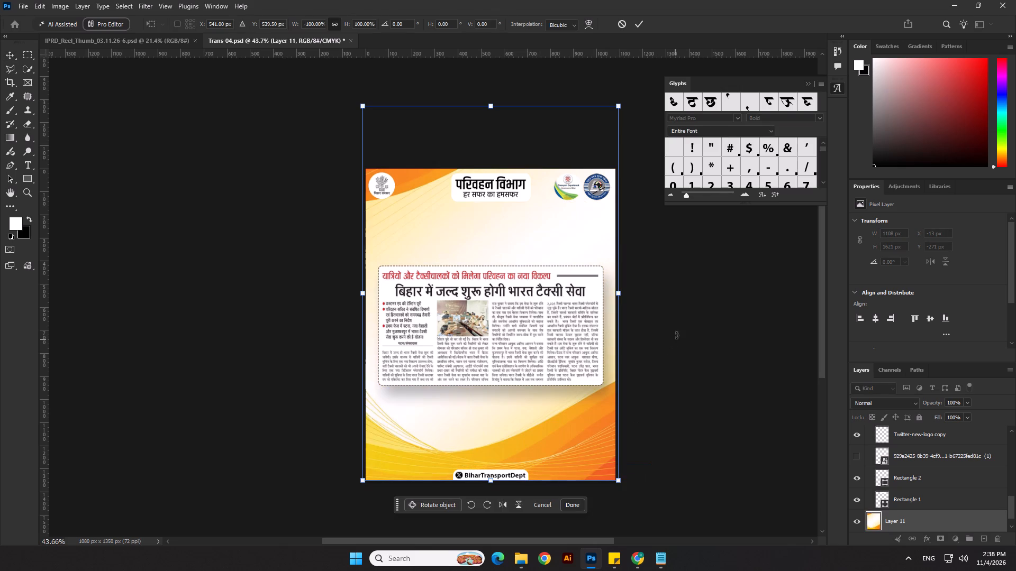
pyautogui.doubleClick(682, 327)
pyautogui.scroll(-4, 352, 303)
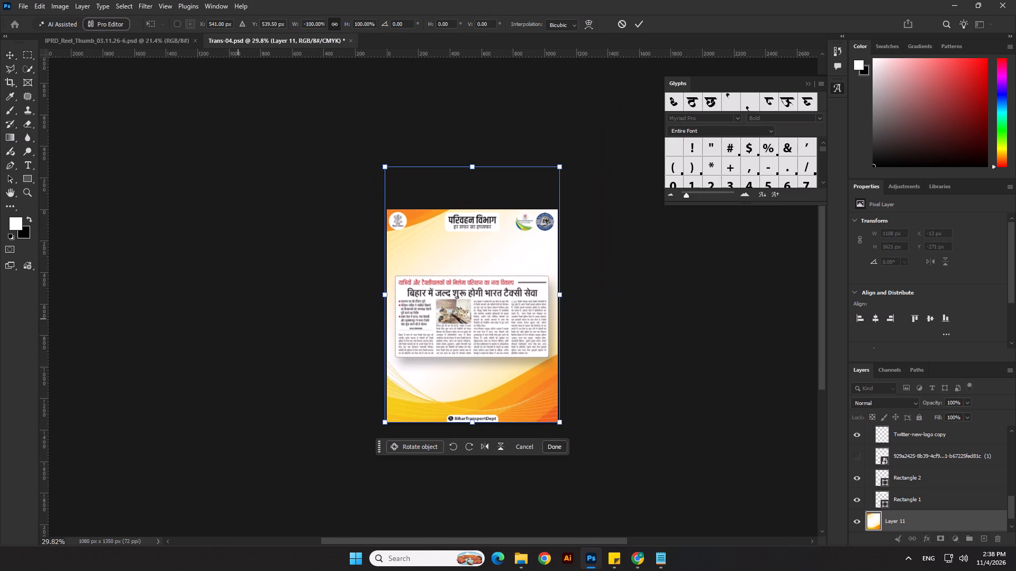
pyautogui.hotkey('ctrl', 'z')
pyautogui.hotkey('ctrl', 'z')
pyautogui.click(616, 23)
# Marquee-select the upper part of the wave background, about 1080 × 526 px, and stretch it upward to about double its height.
pyautogui.scroll(1, 678, 368)
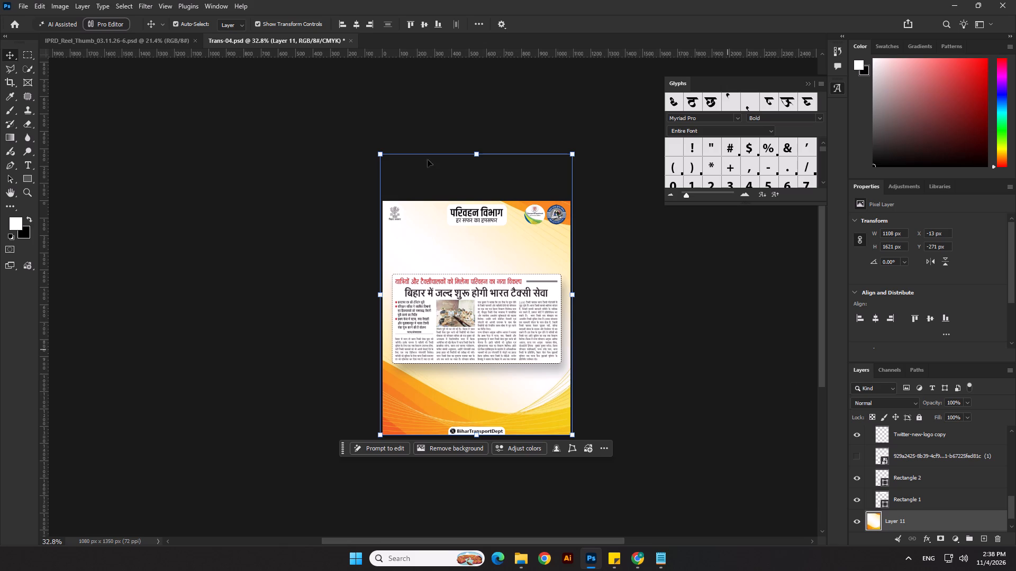
pyautogui.click(25, 53)
pyautogui.moveTo(342, 155); pyautogui.dragTo(621, 291)
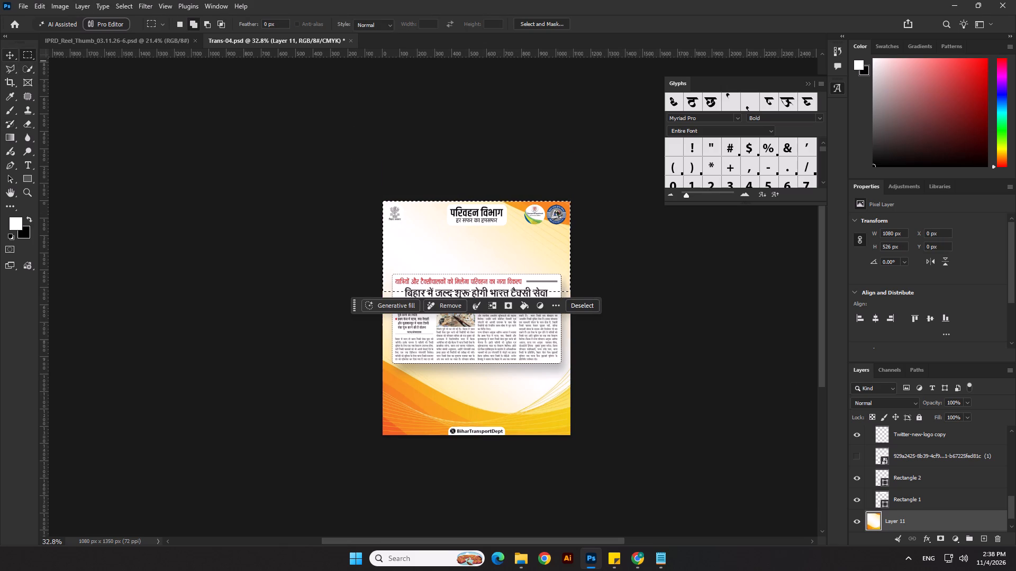
pyautogui.click(10, 58)
pyautogui.moveTo(478, 197); pyautogui.dragTo(487, 110)
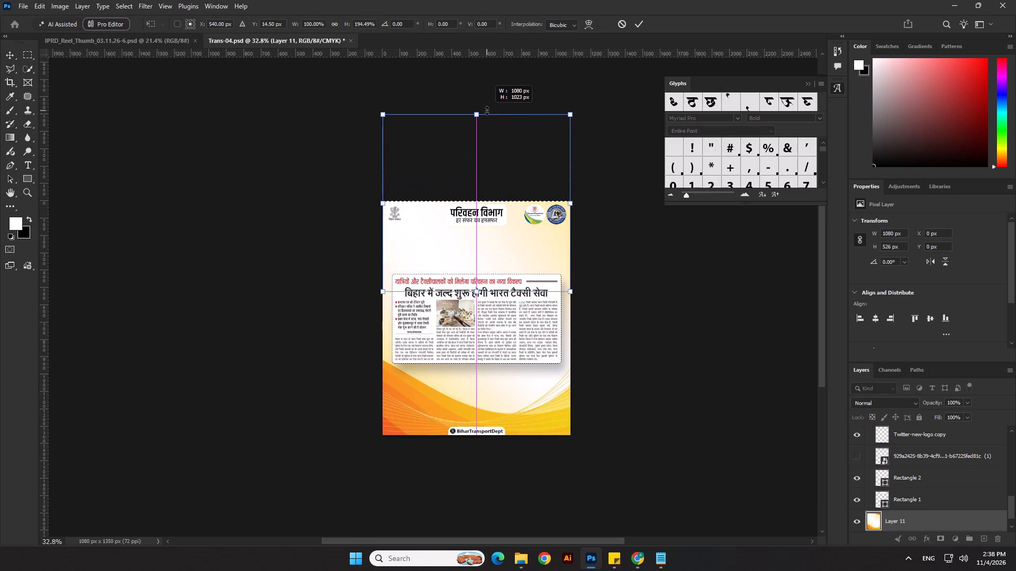
pyautogui.moveTo(487, 110); pyautogui.dragTo(487, 106)
pyautogui.click(641, 20)
pyautogui.click(628, 115)
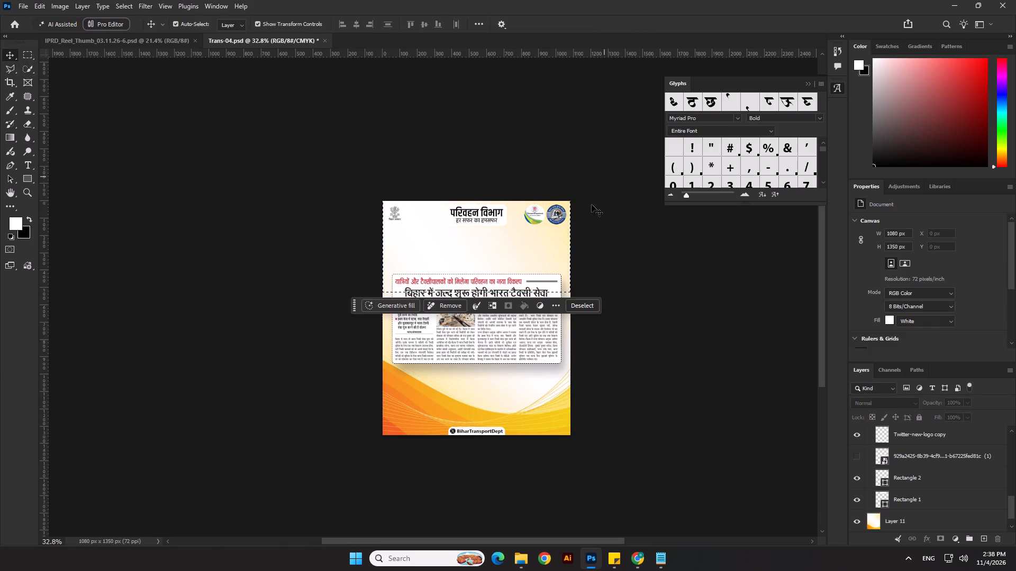
# Deselect the marquee area on the canvas.
pyautogui.scroll(8, 585, 218)
pyautogui.scroll(-8, 591, 228)
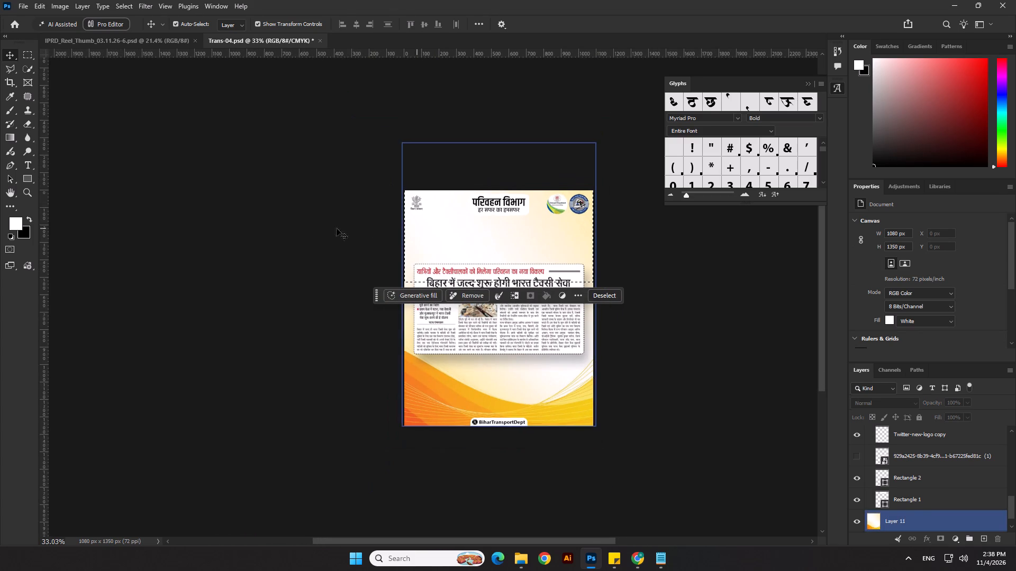
pyautogui.click(28, 51)
pyautogui.click(189, 156)
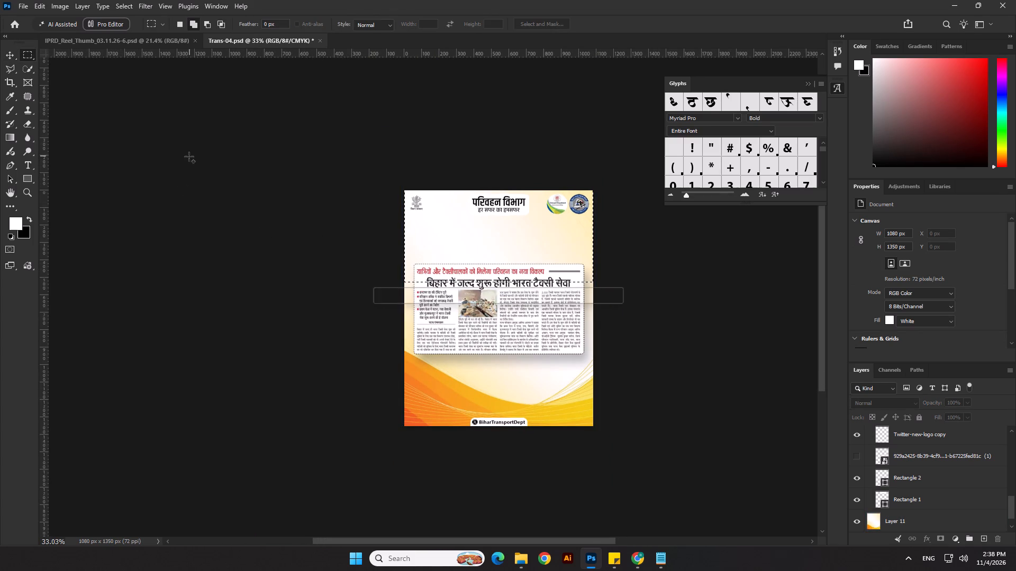
pyautogui.scroll(-3, 243, 174)
pyautogui.rightClick(430, 201)
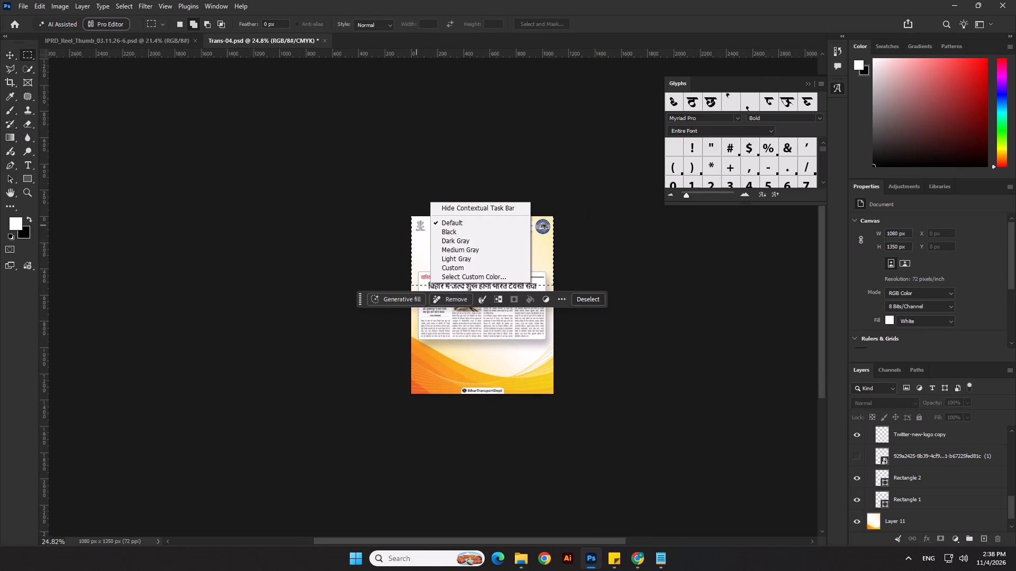
pyautogui.click(416, 225)
pyautogui.rightClick(417, 226)
pyautogui.click(424, 226)
pyautogui.click(428, 231)
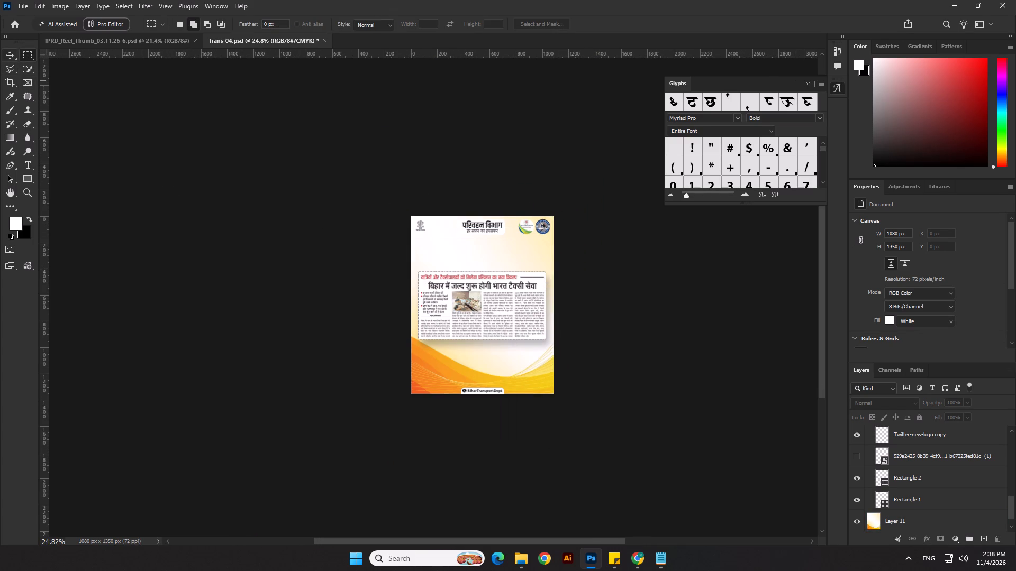
# Select the newspaper clipping and its dashed frame together and move them up 40 px.
pyautogui.click(5, 51)
pyautogui.click(156, 197)
pyautogui.scroll(5, 510, 274)
pyautogui.click(528, 330)
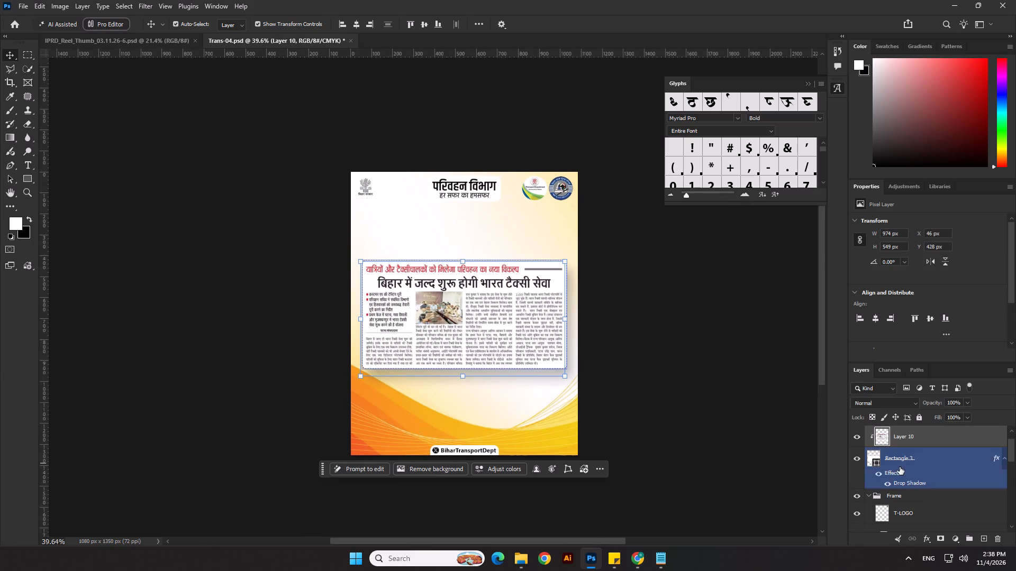
pyautogui.keyDown('ctrl'); pyautogui.click(900, 459); pyautogui.keyUp('ctrl')
pyautogui.hotkey('shift', 'Up')
pyautogui.hotkey('shift', 'Up')
pyautogui.hotkey('shift', 'Up')
pyautogui.hotkey('shift', 'Up')
pyautogui.hotkey('shift', 'Up')
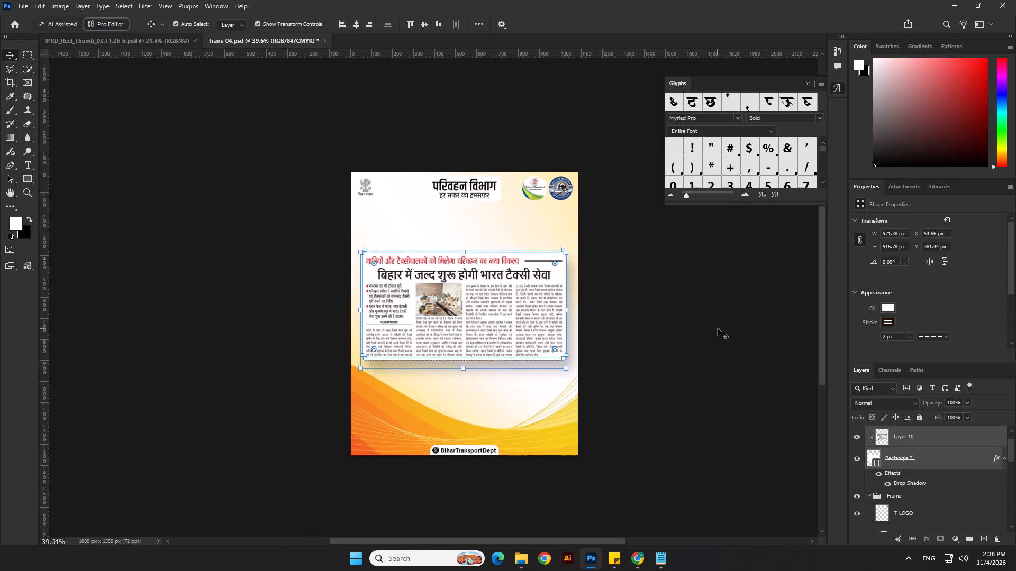
pyautogui.hotkey('shift', 'Up')
pyautogui.hotkey('shift', 'Down')
pyautogui.hotkey('shift', 'Down')
pyautogui.keyDown('shift'); pyautogui.click(718, 328); pyautogui.keyUp('shift')
pyautogui.scroll(-4, 263, 266)
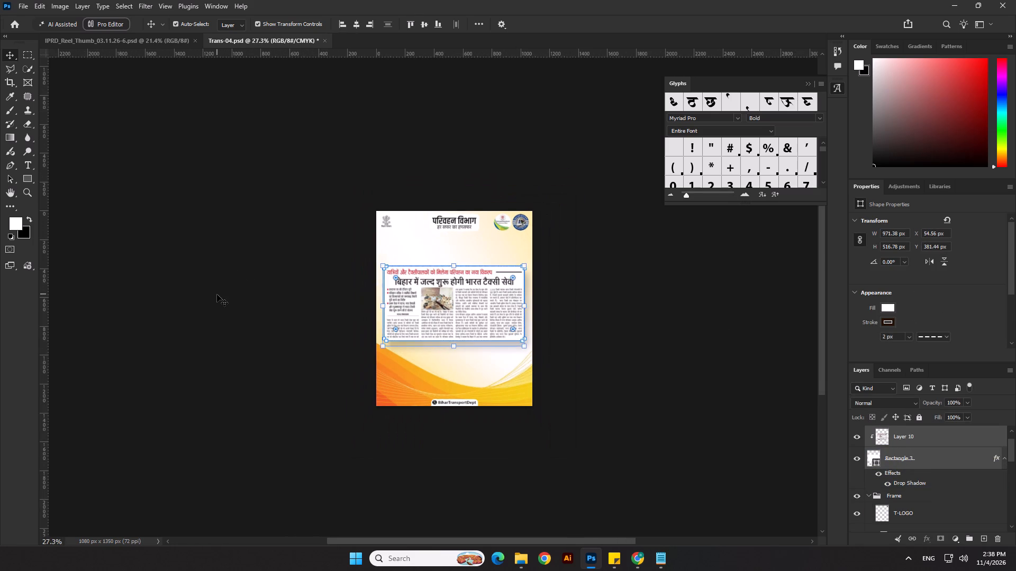
pyautogui.click(217, 294)
# Save Trans-04.psd.
pyautogui.hotkey('ctrl', 's')
# Save a PNG copy named Trans-04 copy.png in the 04.11.26 folder, using the large file size option.
pyautogui.click(19, 4)
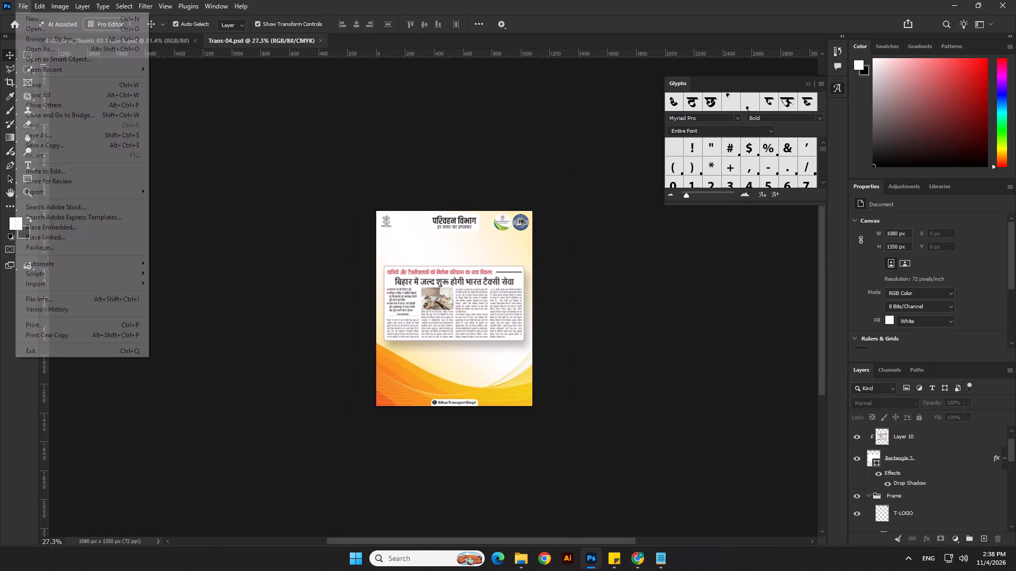
pyautogui.click(62, 151)
pyautogui.click(64, 145)
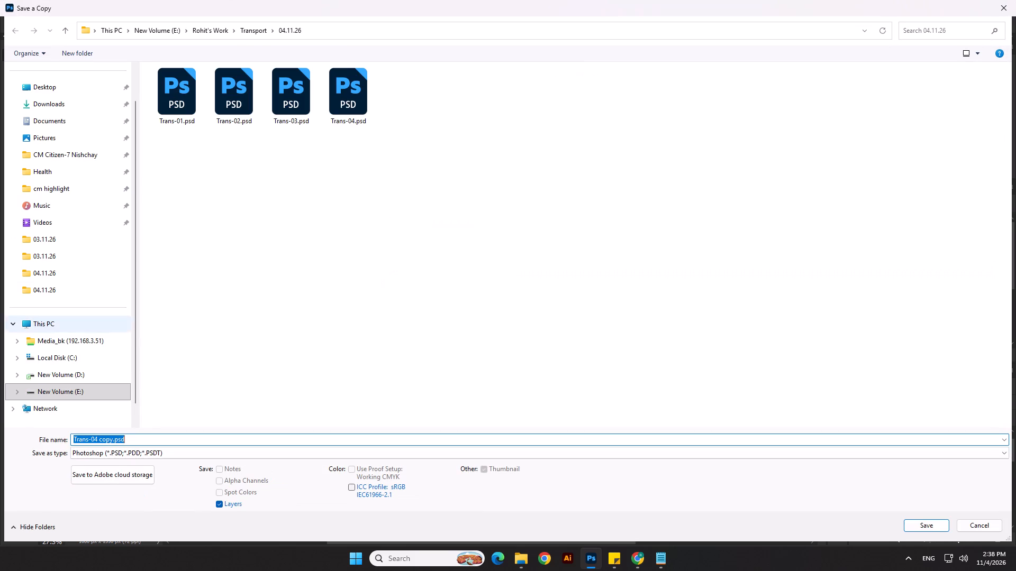
pyautogui.click(150, 453)
pyautogui.click(132, 390)
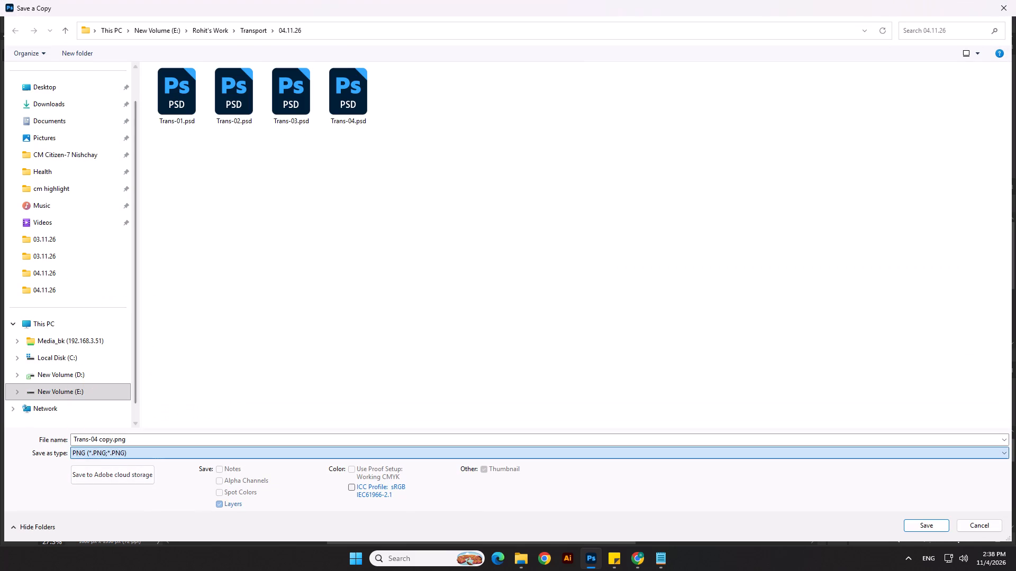
pyautogui.click(924, 527)
pyautogui.click(584, 167)
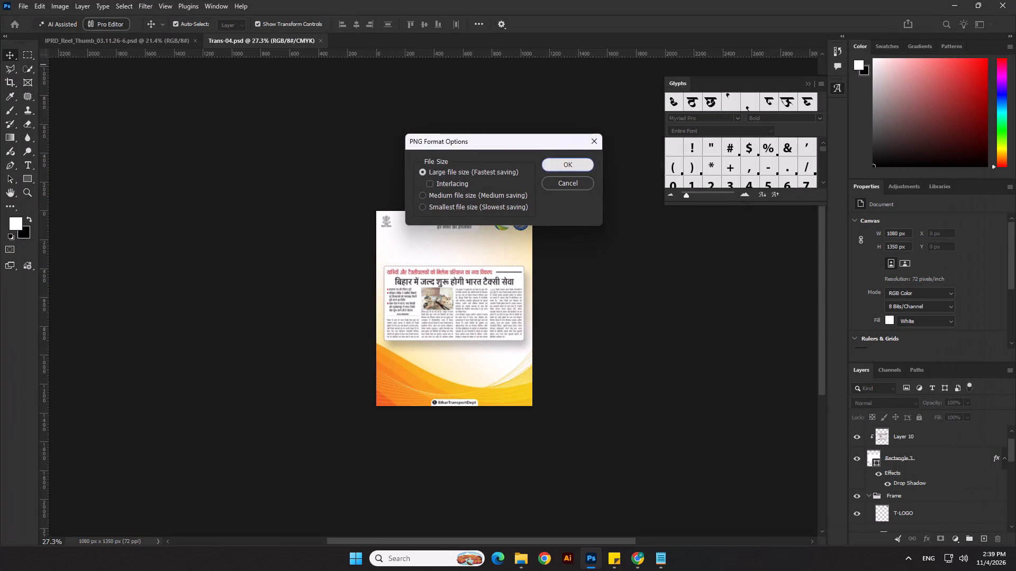
pyautogui.click(601, 283)
# Save and close Trans-04.psd.
pyautogui.hotkey('ctrl', 's')
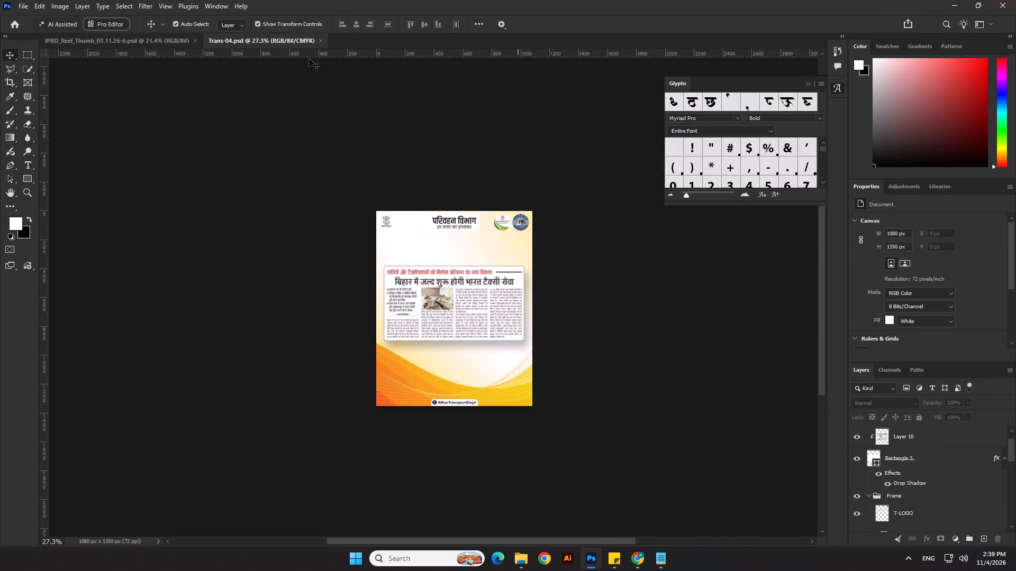
pyautogui.click(322, 41)
# Save the open IPRD_Reel_Thumb_03.11.26-6.psd file.
pyautogui.click(557, 271)
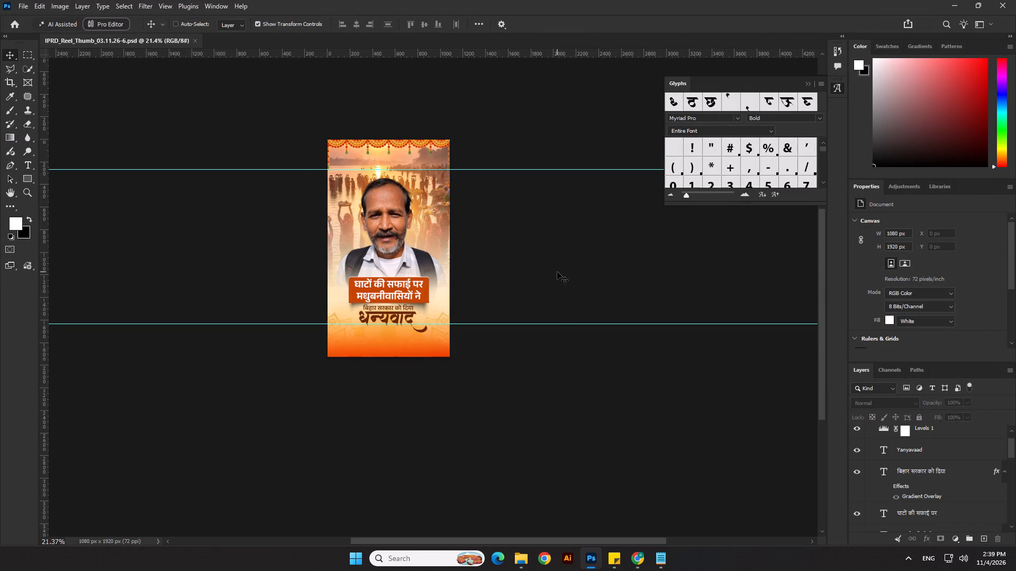
pyautogui.hotkey('ctrl', 's')
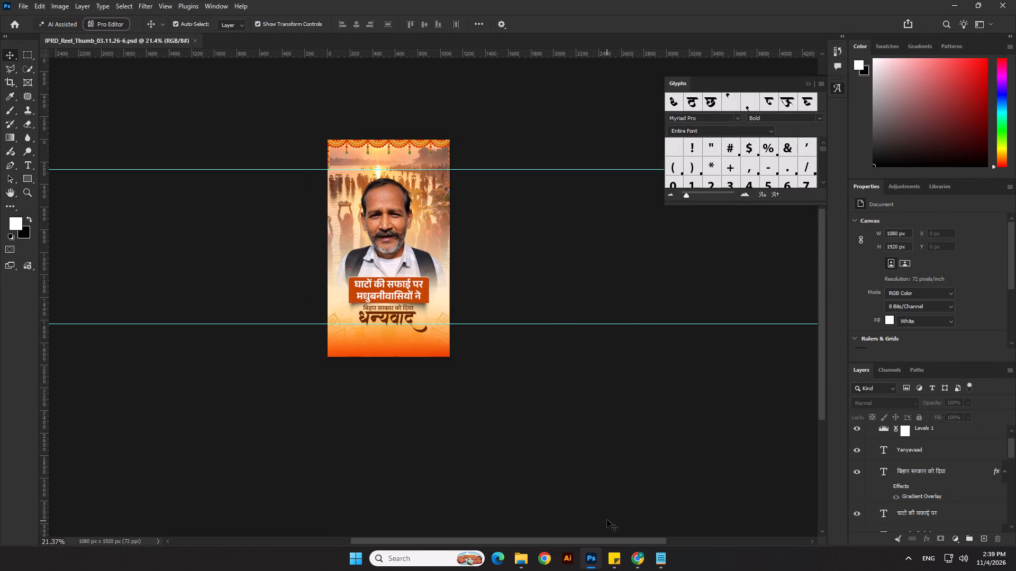
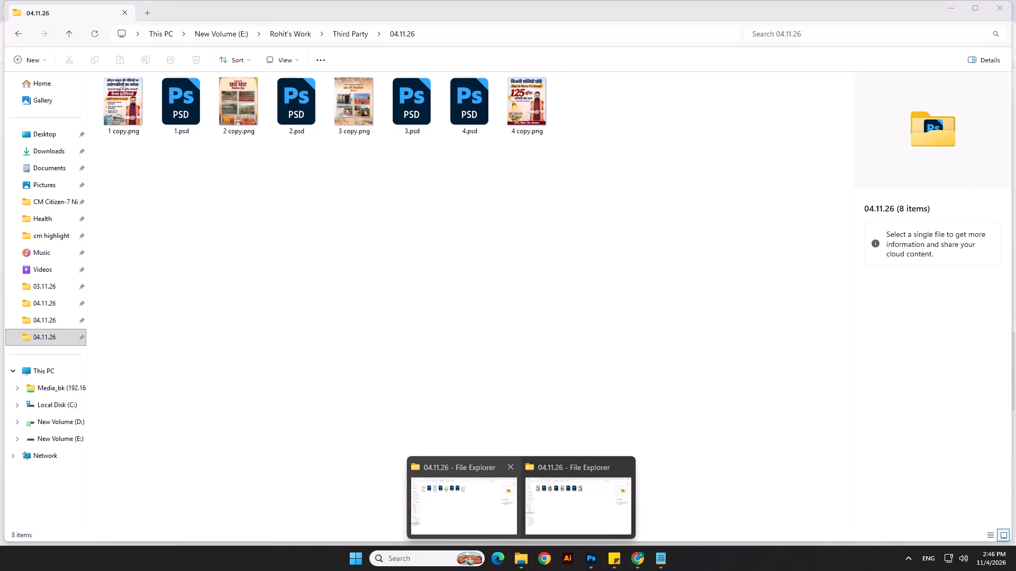
# Switch to the File Explorer window showing the 04.11.26 folder inside Transport.
pyautogui.moveTo(478, 522); pyautogui.dragTo(442, 537)
pyautogui.click(397, 423)
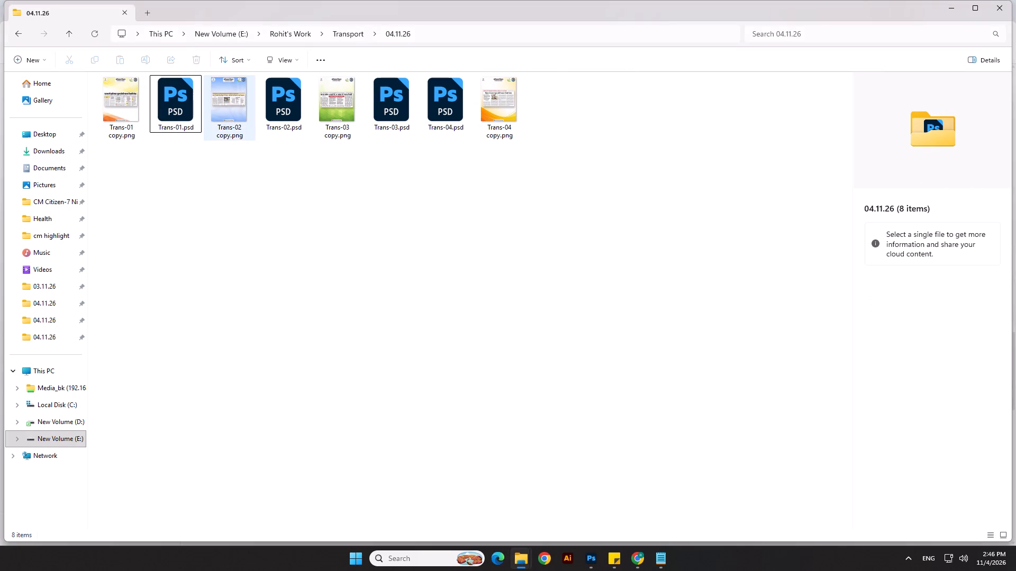
# Preview Trans-02 copy.png to check the exported Bharat Taxi graphic, close the preview and clear the file selection.
pyautogui.doubleClick(224, 96)
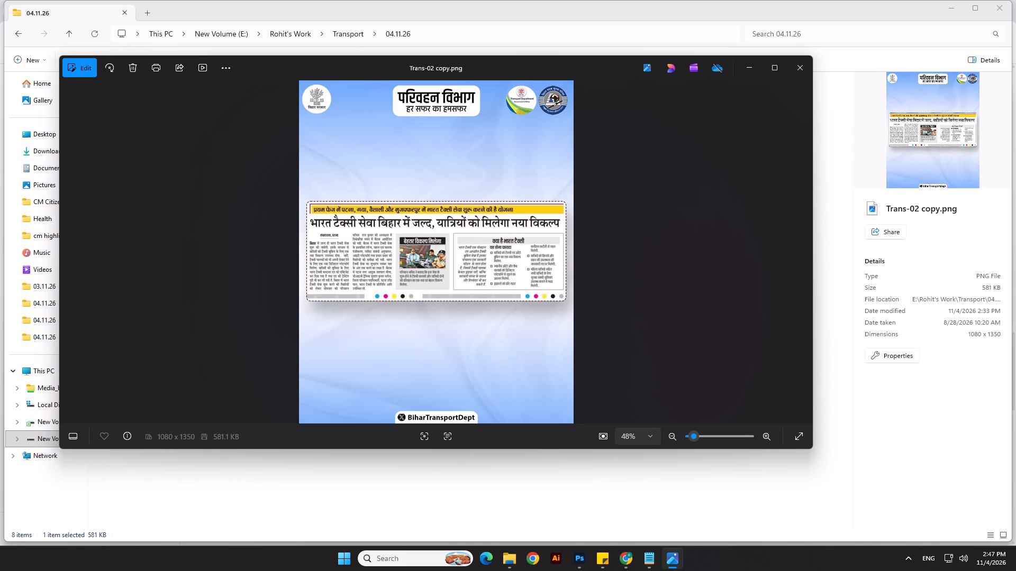
pyautogui.click(805, 70)
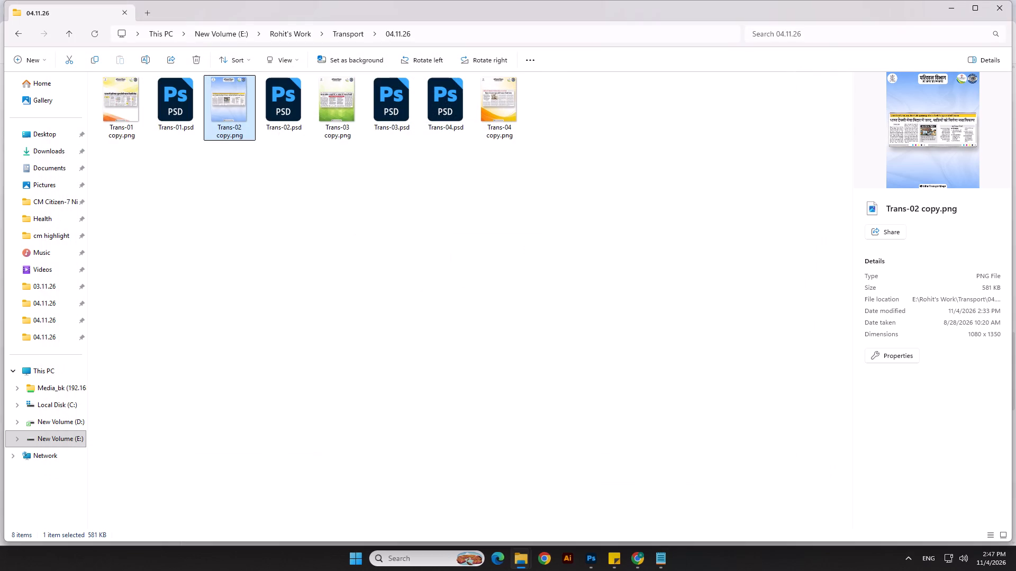
pyautogui.click(365, 273)
# Switch to the Chrome browser window with the ChatGPT poster design conversation.
pyautogui.click(632, 557)
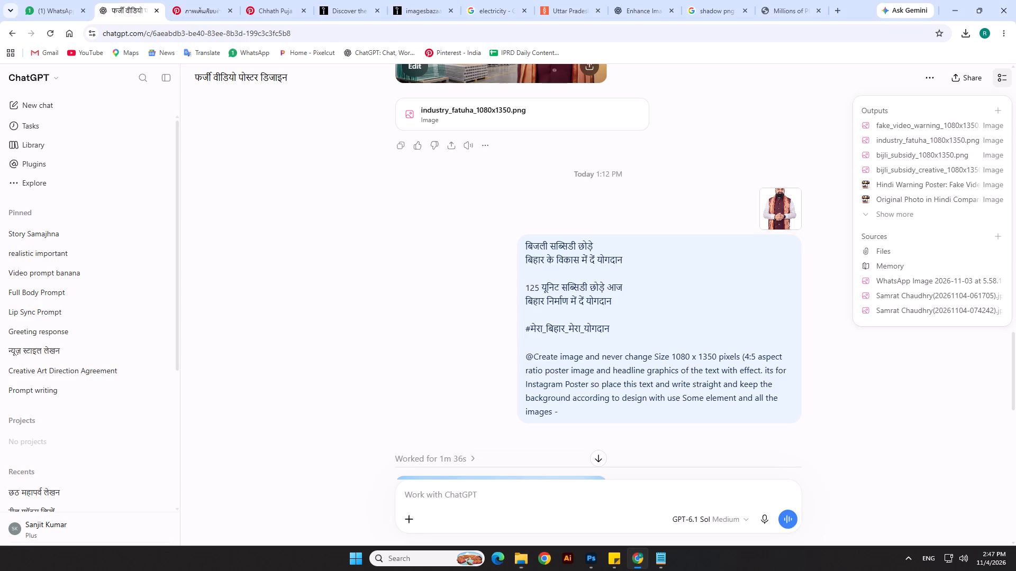